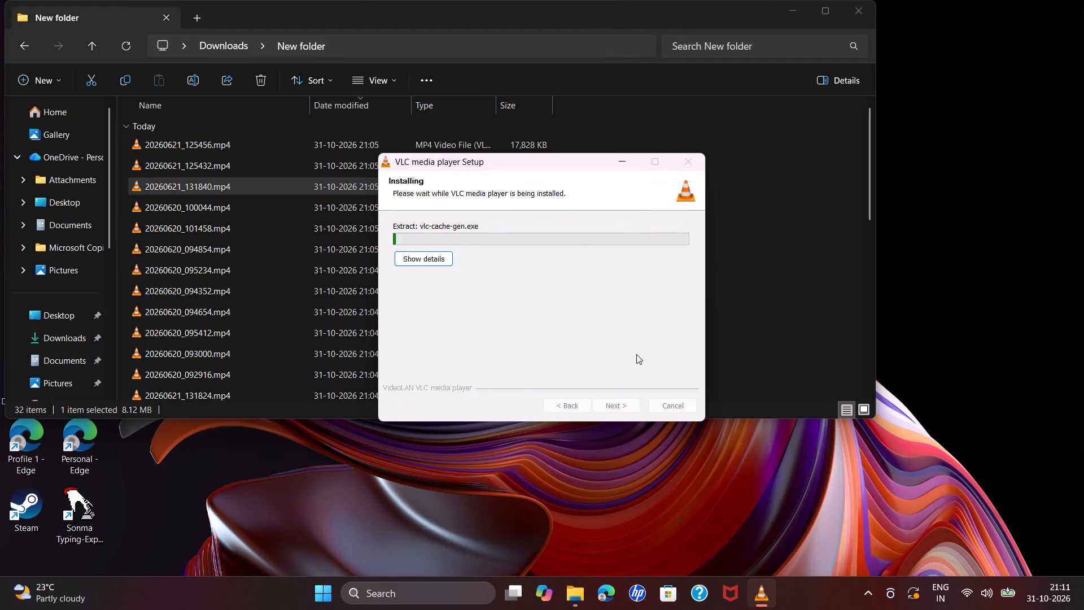
Bring up File Explorer and open This PC to view the available drives.
{"action": "left_click", "coordinate": [562, 590]}
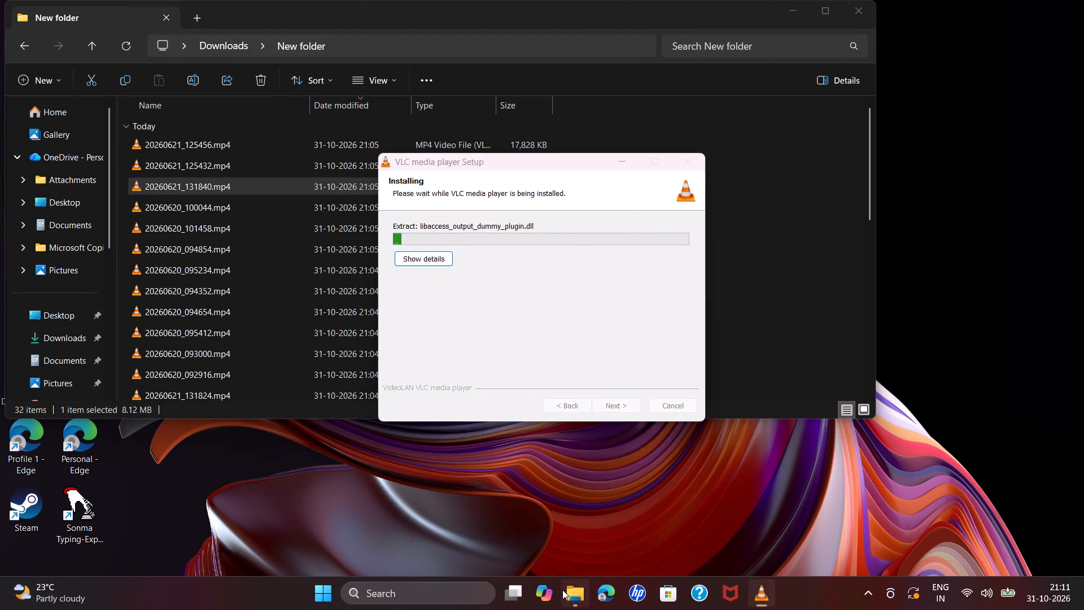
{"action": "left_click", "coordinate": [582, 604]}
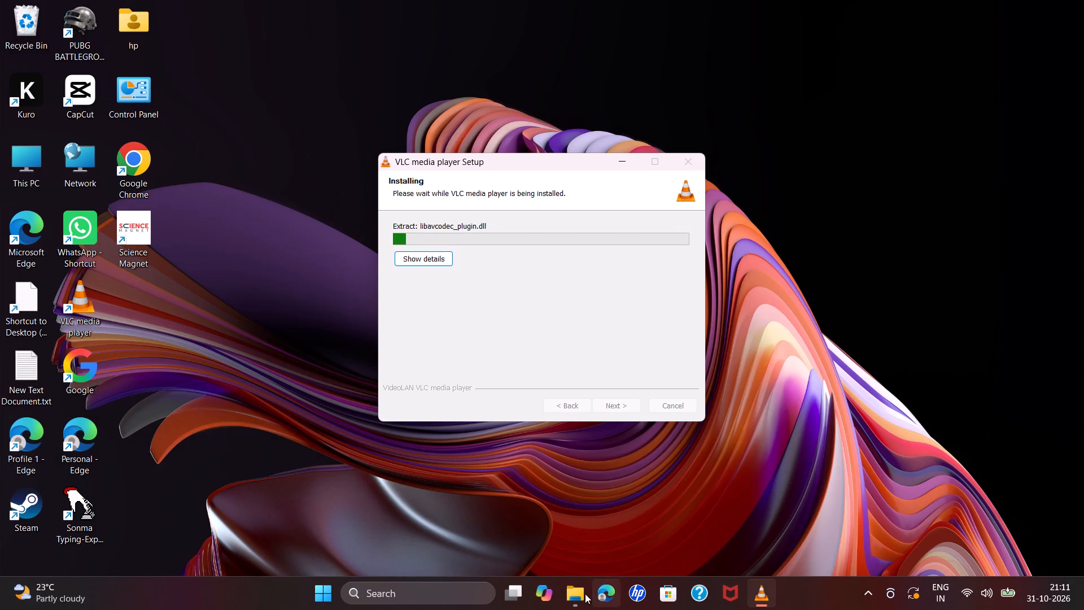
{"action": "left_click", "coordinate": [569, 594]}
{"action": "scroll", "coordinate": [94, 368], "scroll_direction": "down", "scroll_amount": 1}
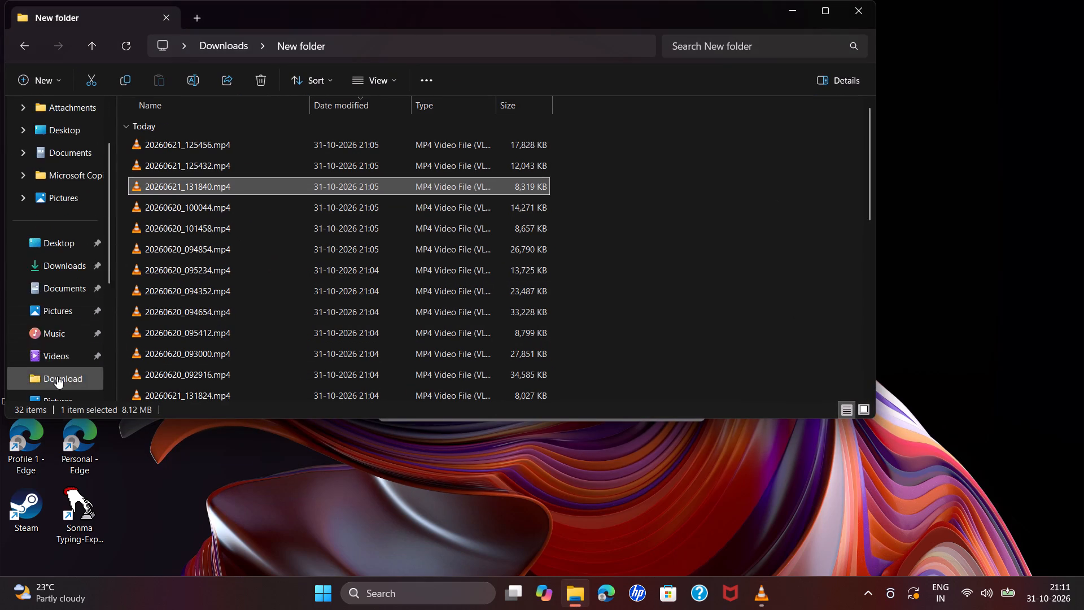
{"action": "scroll", "coordinate": [57, 378], "scroll_direction": "down", "scroll_amount": 2}
{"action": "left_click", "coordinate": [67, 307]}
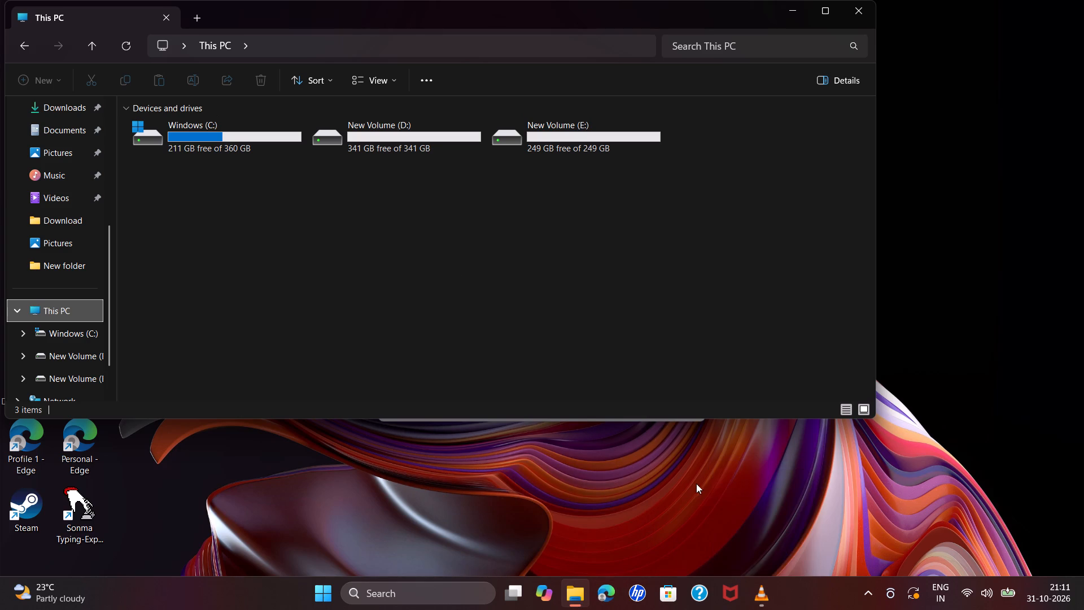
Complete the VLC media player setup and close the File Explorer window.
{"action": "left_click", "coordinate": [726, 498]}
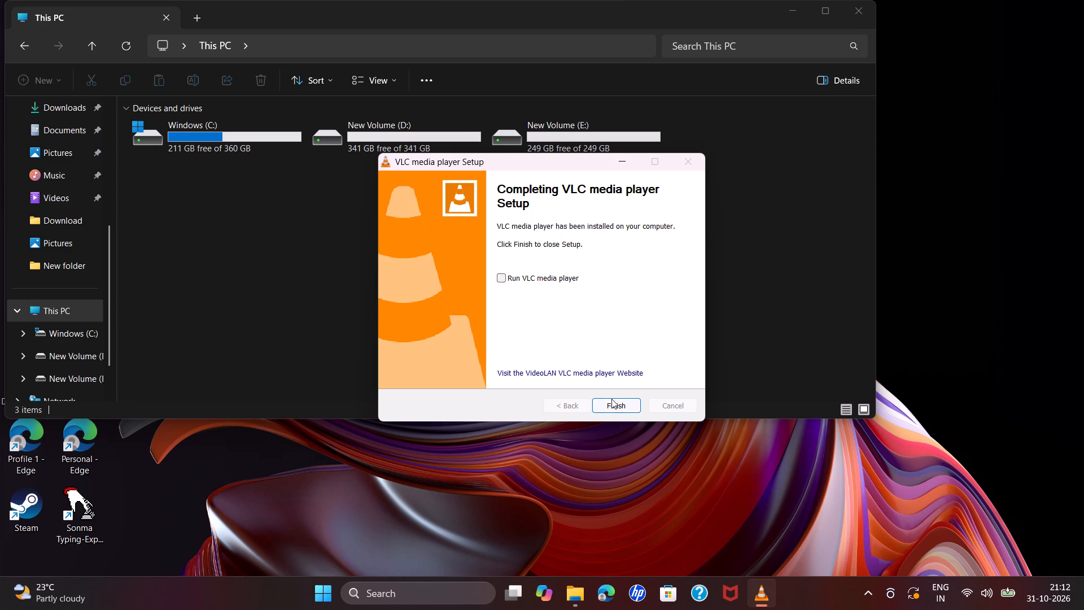
{"action": "scroll", "coordinate": [121, 219], "scroll_direction": "up", "scroll_amount": 4}
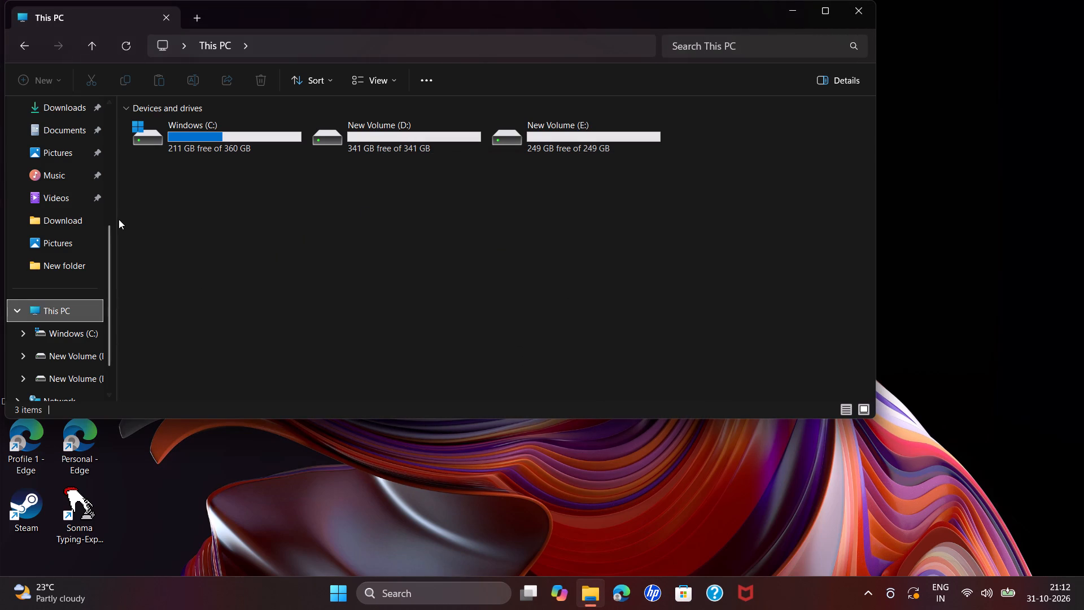
{"action": "left_click", "coordinate": [873, 12]}
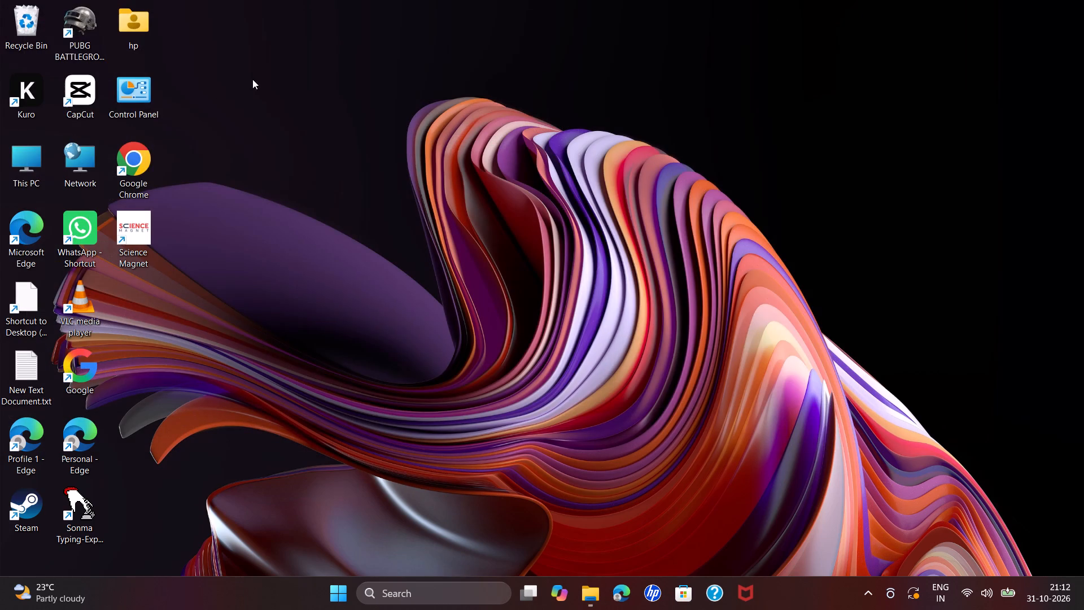
Launch Microsoft Store and minimize its window while it loads.
{"action": "double_click", "coordinate": [677, 600]}
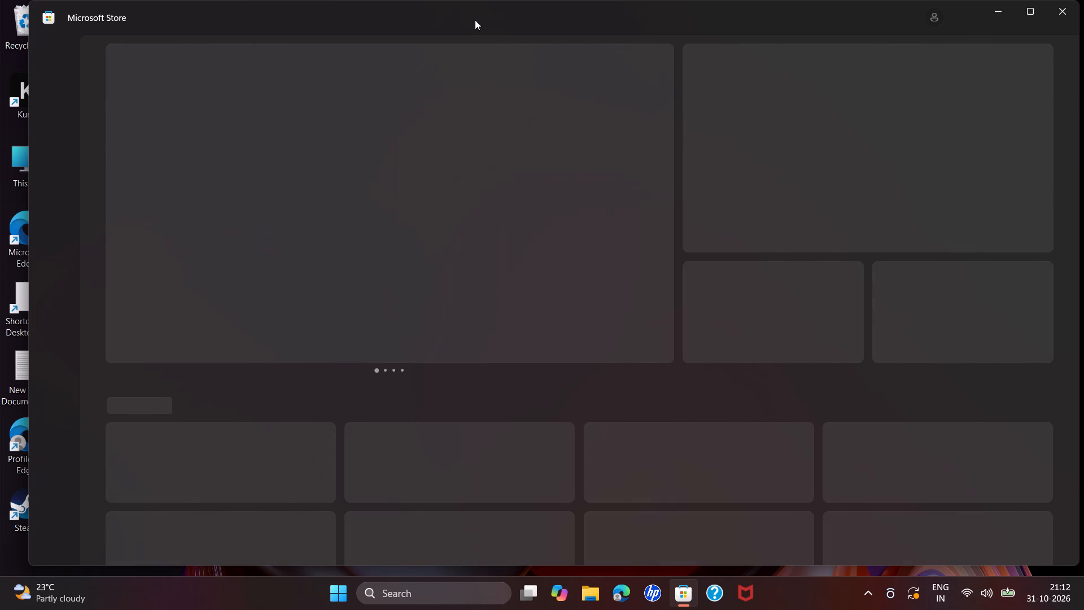
{"action": "right_click", "coordinate": [475, 20]}
{"action": "left_click", "coordinate": [452, 25]}
{"action": "left_click", "coordinate": [995, 7]}
Launch CapCut from its desktop shortcut.
{"action": "double_click", "coordinate": [84, 87]}
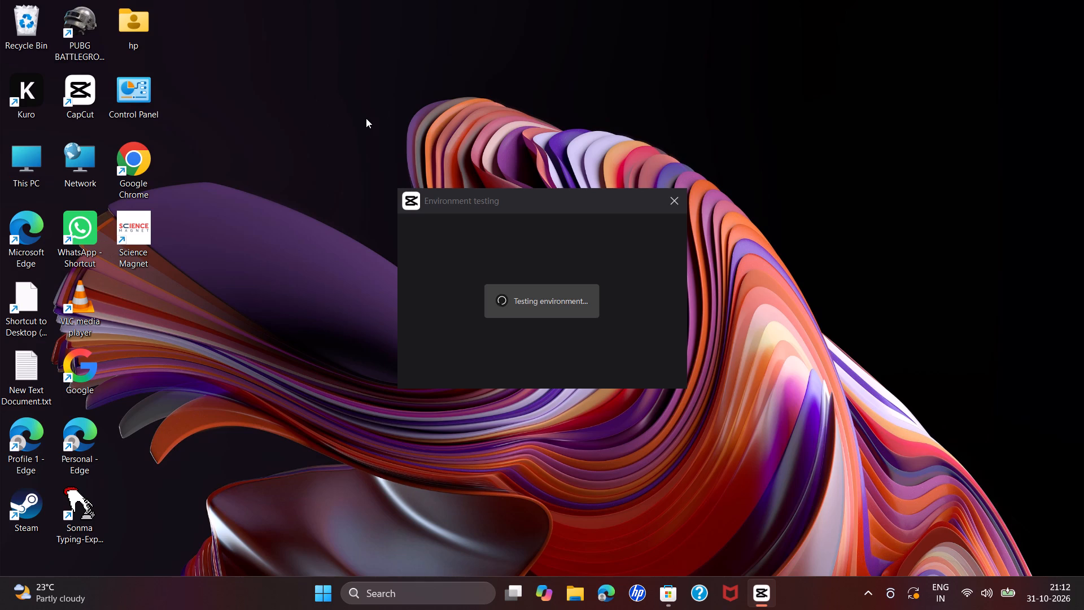
{"action": "key", "text": "ctrl+shift+Escape"}
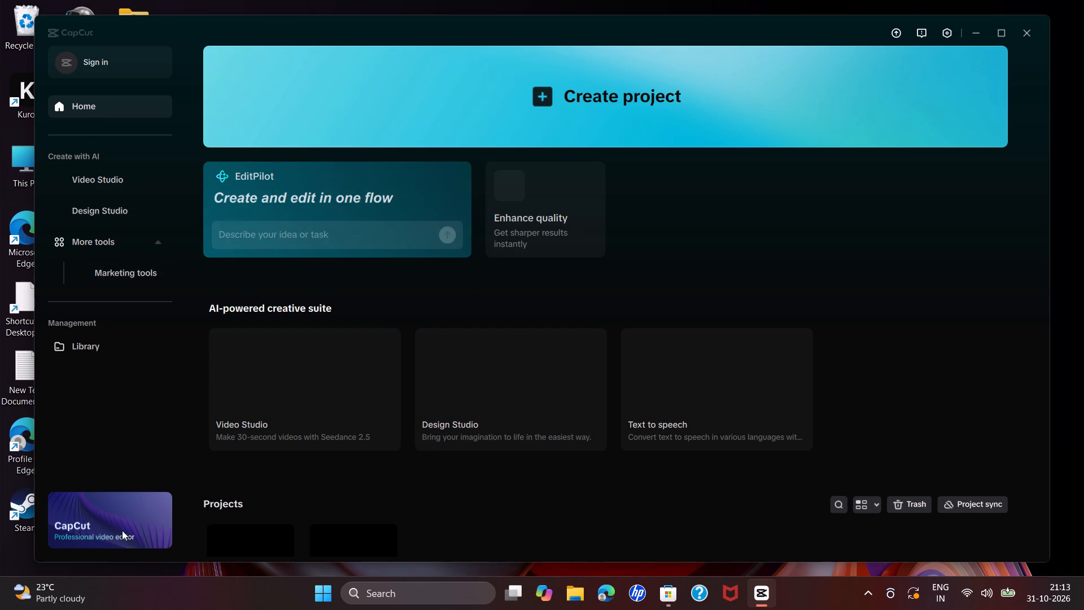
Bring up the settings options from the CapCut home screen.
{"action": "left_click", "coordinate": [945, 32]}
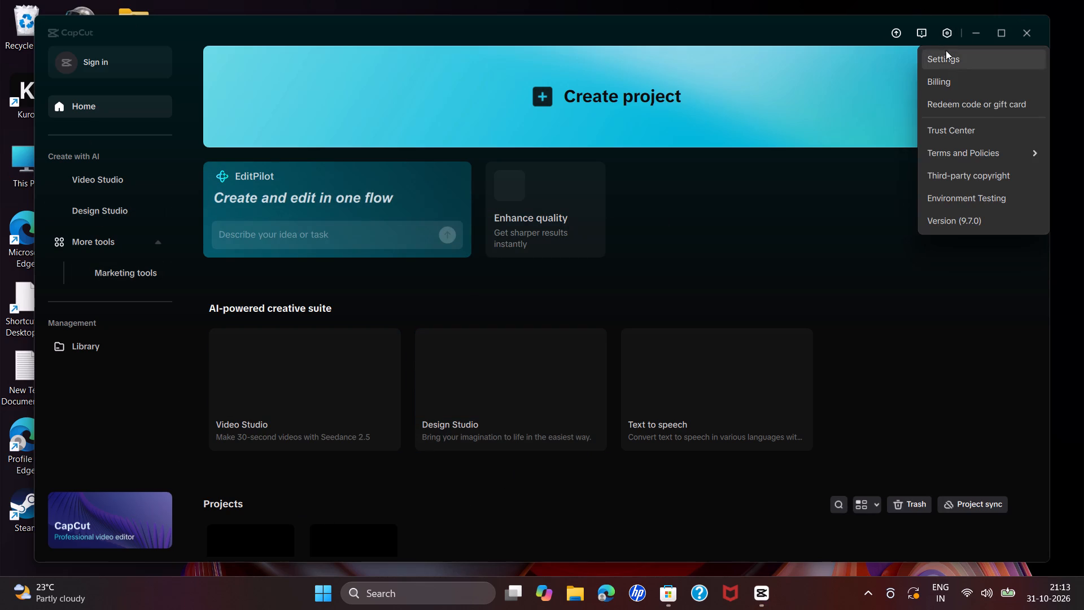
Open CapCut's version window, turn off the beta test version option and check for updates.
{"action": "double_click", "coordinate": [963, 209]}
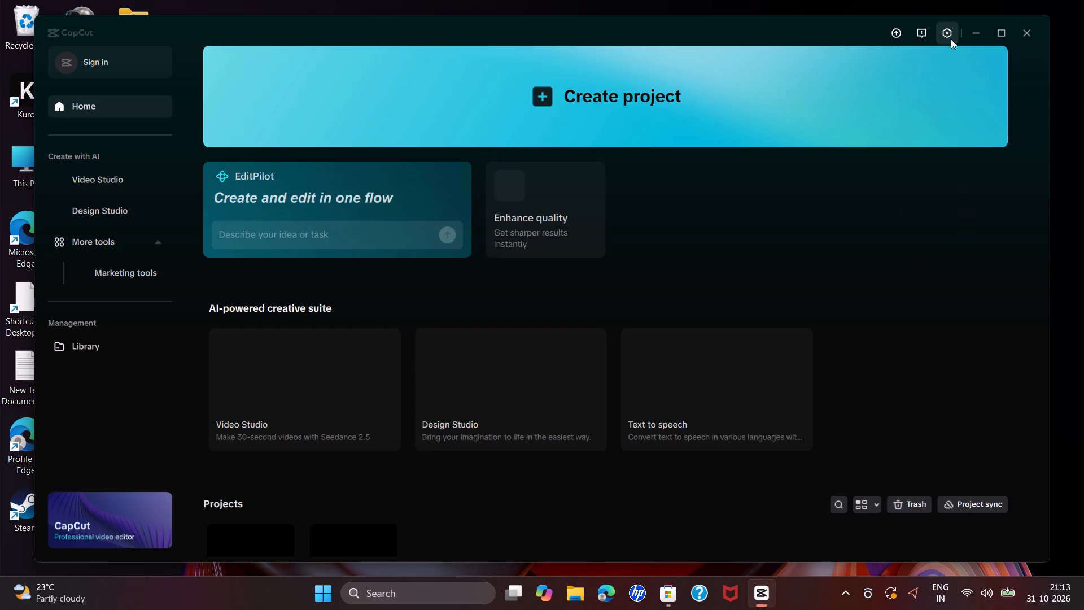
{"action": "left_click", "coordinate": [951, 40]}
{"action": "left_click", "coordinate": [977, 221]}
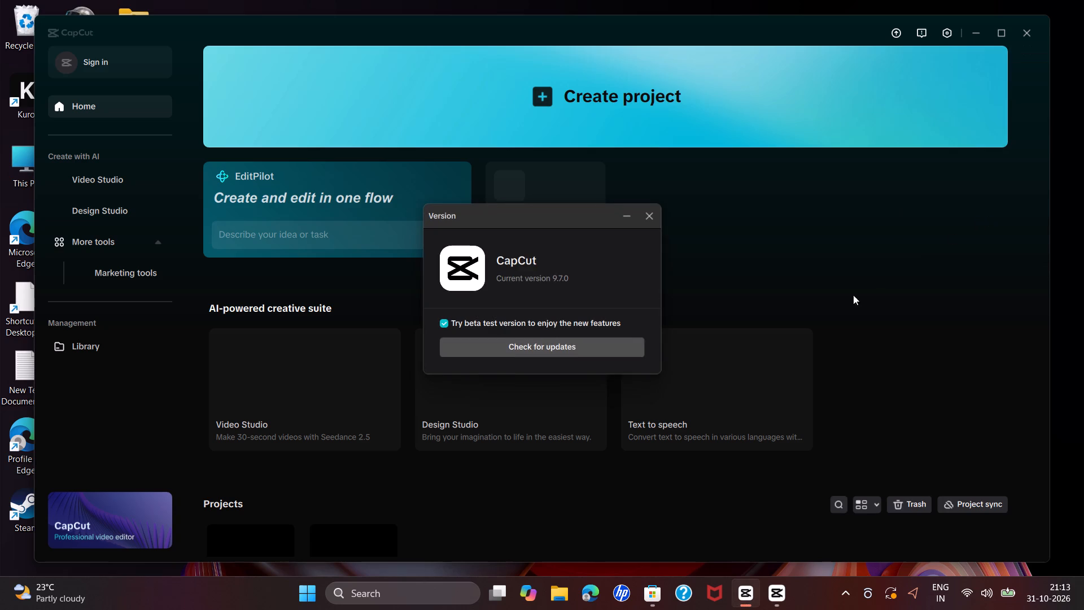
{"action": "left_click", "coordinate": [587, 350]}
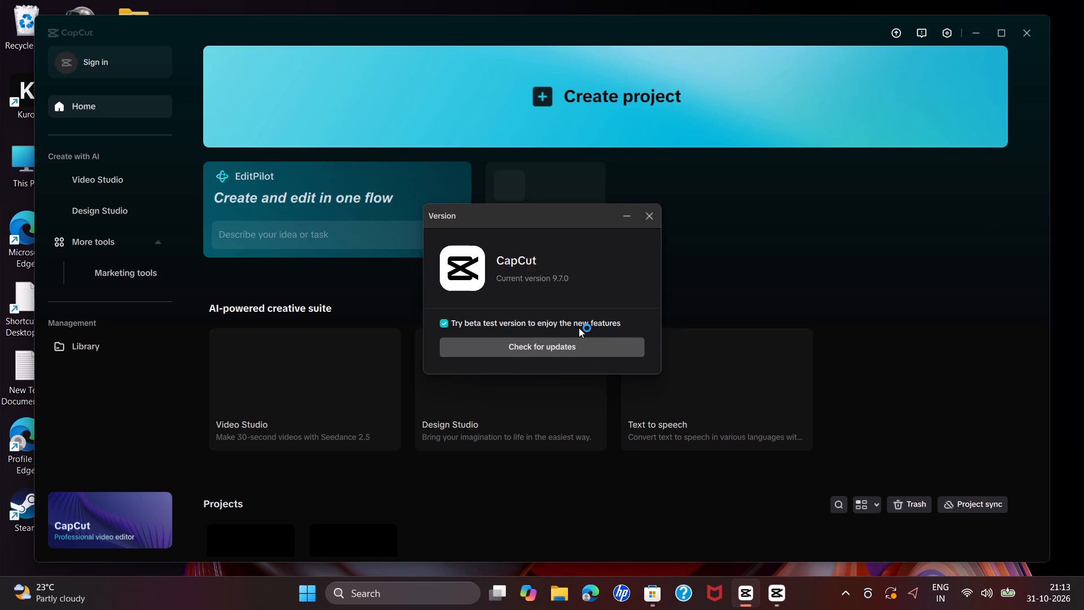
{"action": "left_click", "coordinate": [579, 328]}
{"action": "left_click", "coordinate": [583, 345]}
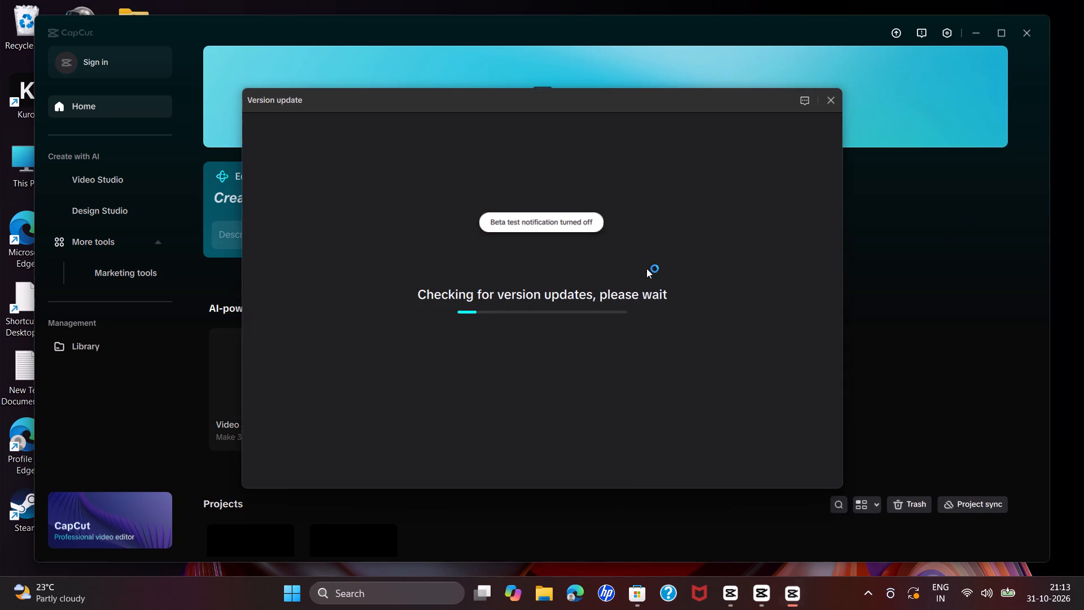
Close the Environment testing window, minimize the Version window and reposition the Version update window over the CapCut home screen.
{"action": "left_click_drag", "start_coordinate": [720, 112], "coordinate": [544, 387]}
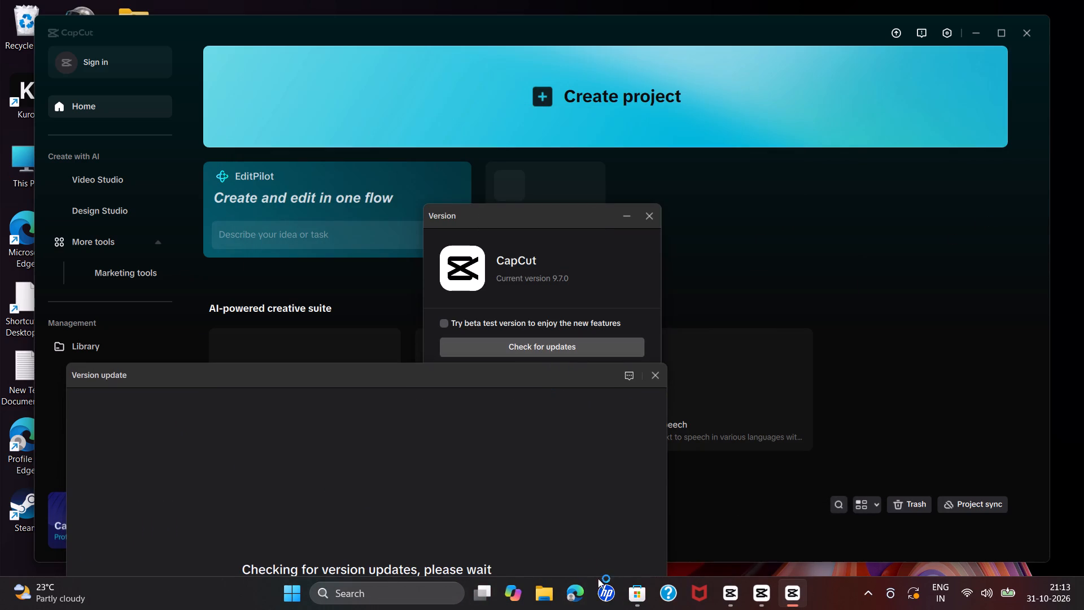
{"action": "left_click", "coordinate": [748, 592]}
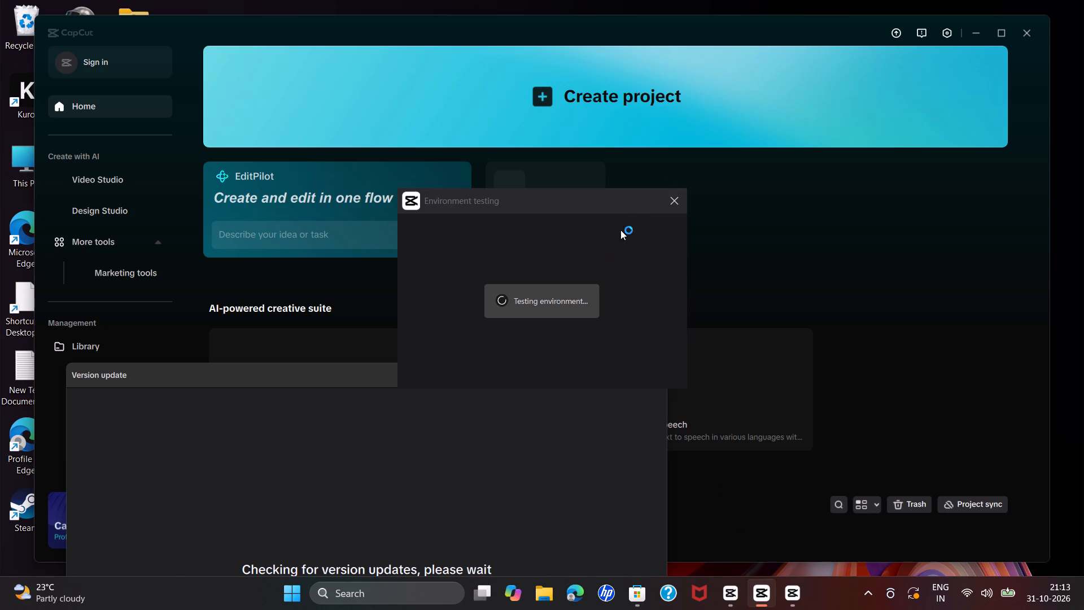
{"action": "left_click", "coordinate": [676, 200]}
{"action": "left_click", "coordinate": [603, 297]}
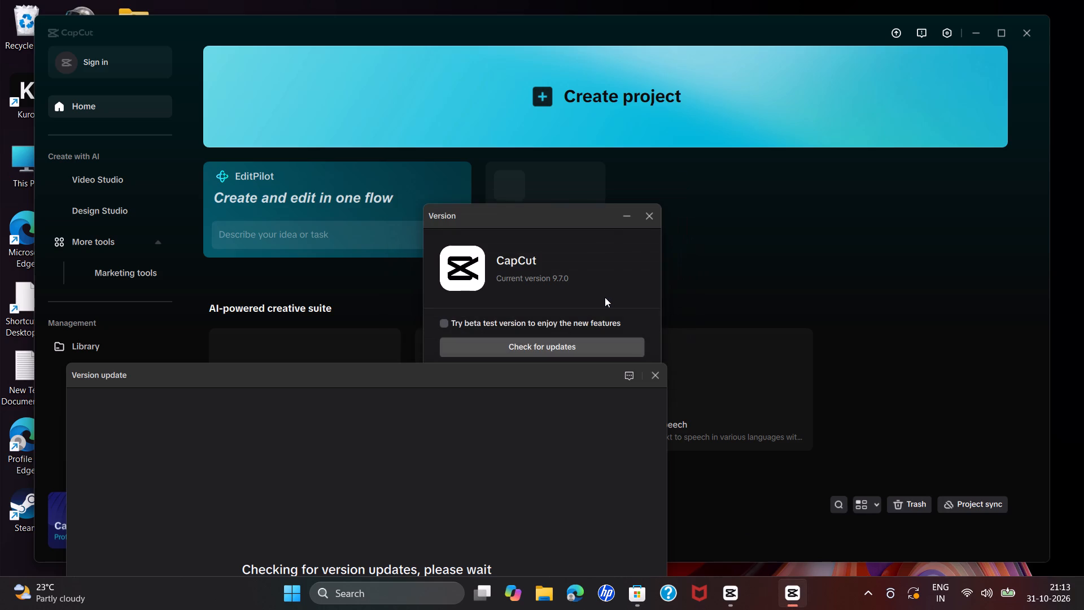
{"action": "left_click", "coordinate": [628, 210]}
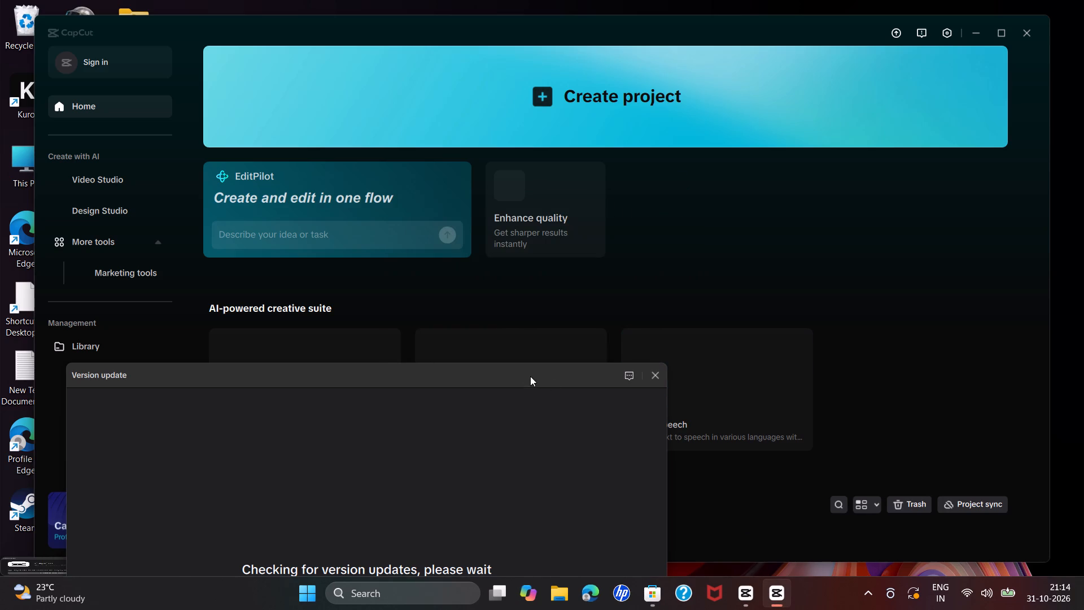
{"action": "left_click_drag", "start_coordinate": [526, 369], "coordinate": [674, 145]}
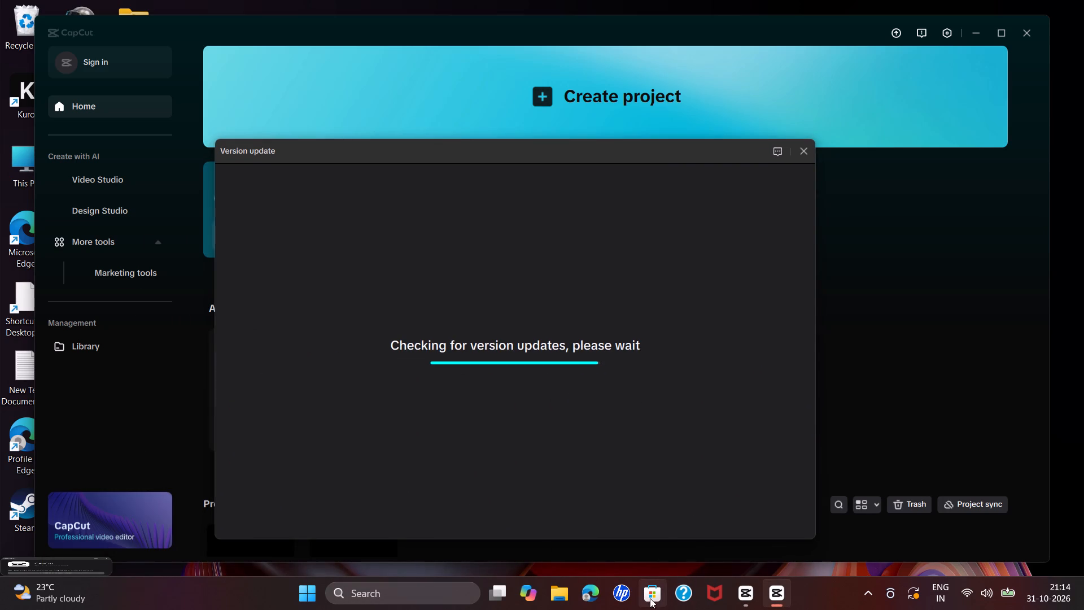
Switch to Microsoft Store and search for "capcut".
{"action": "left_click", "coordinate": [648, 597]}
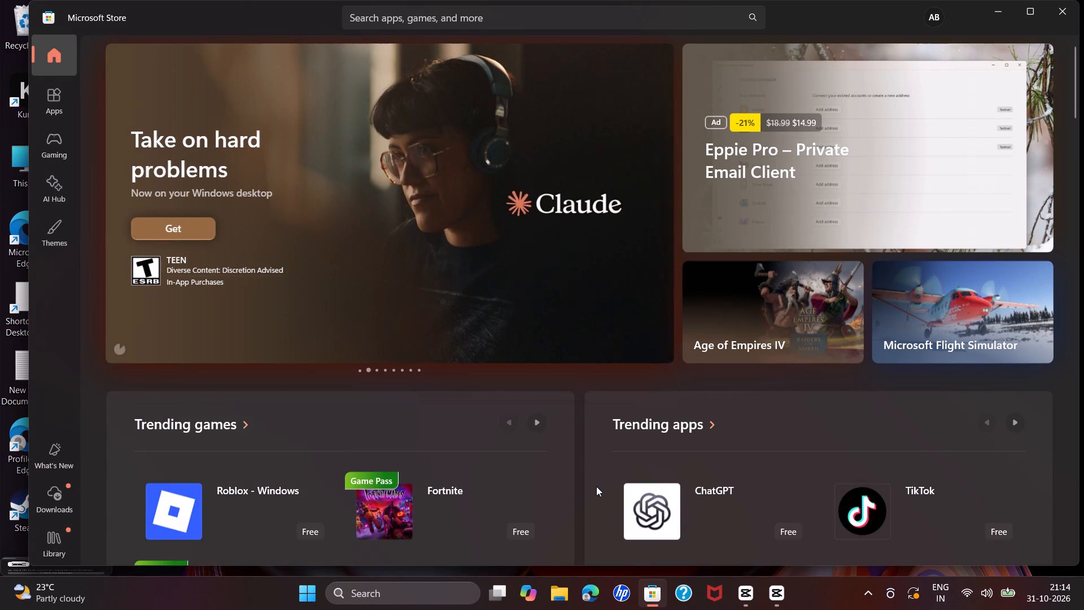
{"action": "left_click", "coordinate": [609, 19]}
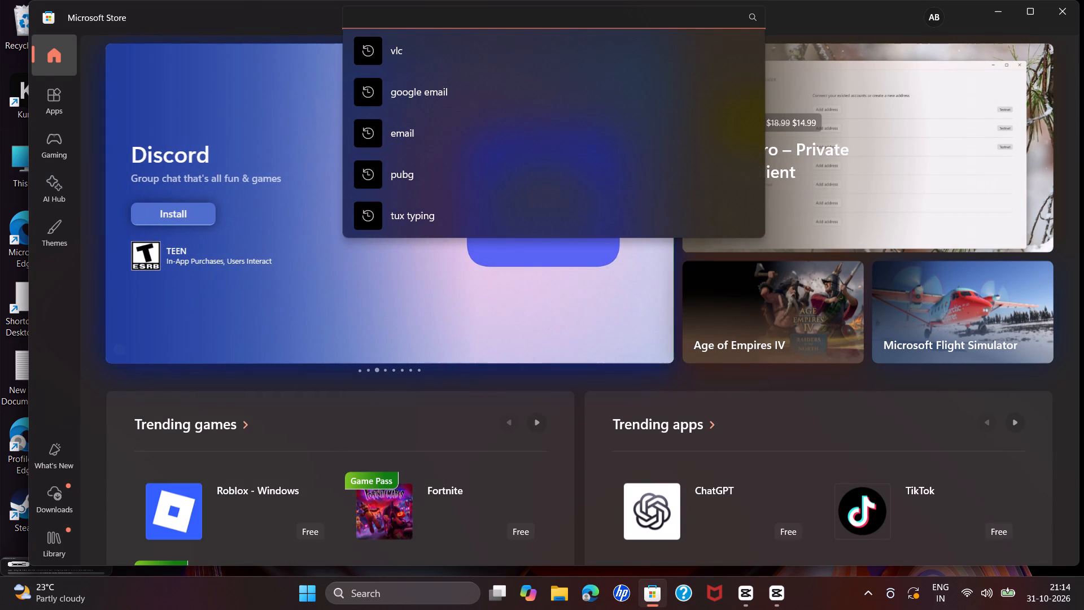
{"action": "type", "text": "cao"}
{"action": "key", "text": "BackSpace"}
{"action": "type", "text": "pcut"}
{"action": "key", "text": "Return"}
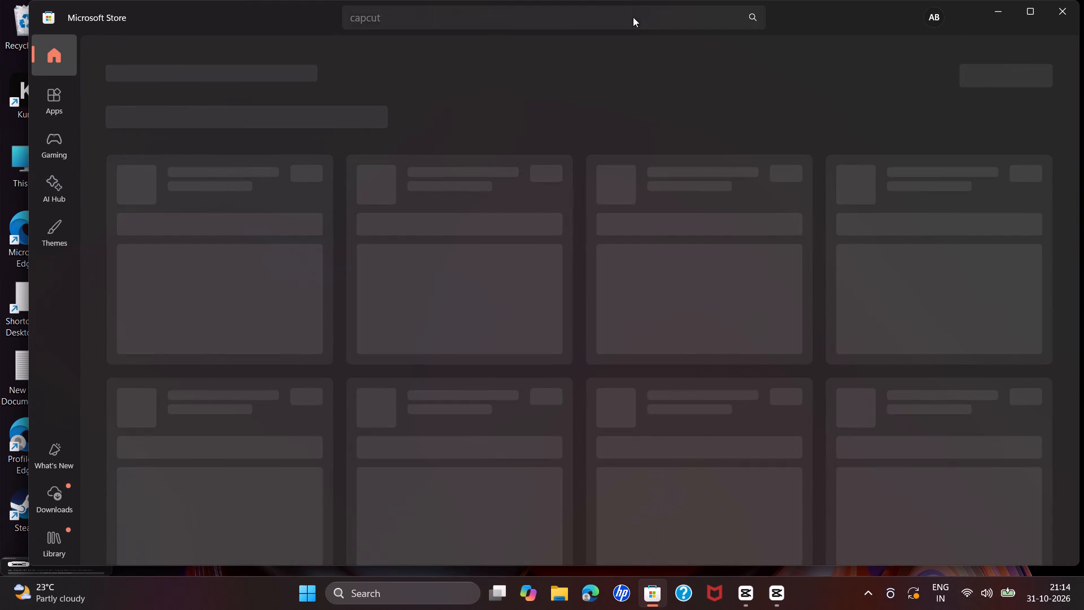
Switch between CapCut and Microsoft Store to check on the version update and the capcut search, leaving CapCut in front.
{"action": "left_click", "coordinate": [987, 11]}
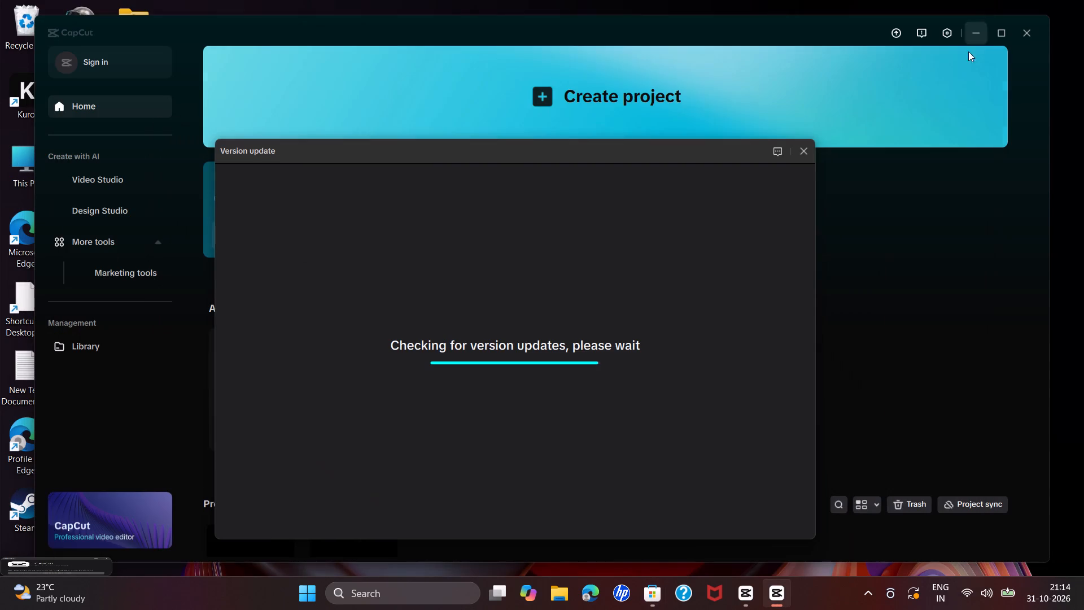
{"action": "left_click", "coordinate": [760, 546]}
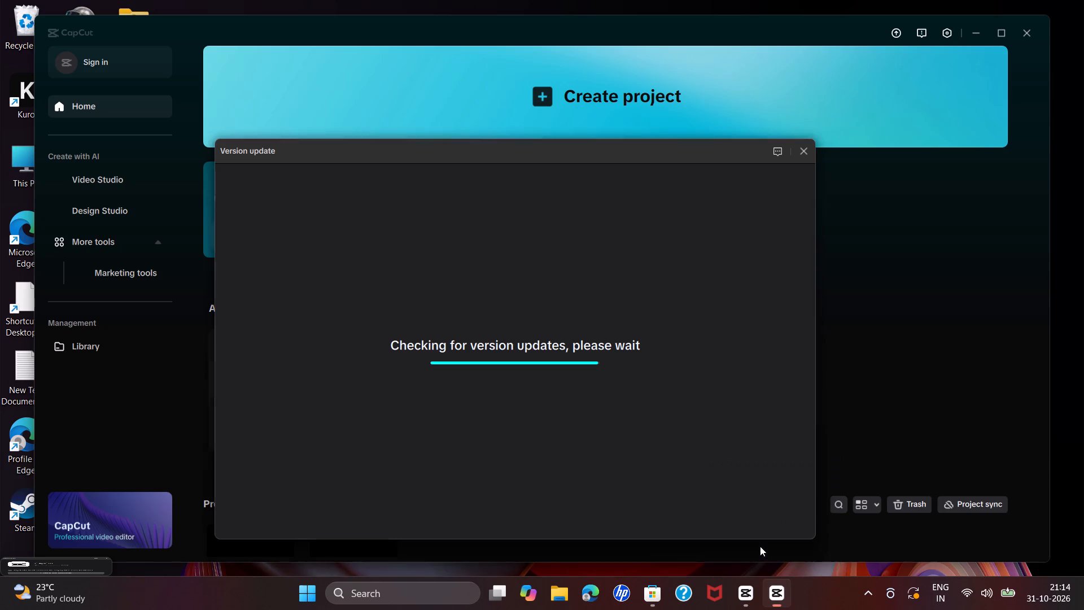
{"action": "left_click", "coordinate": [645, 598]}
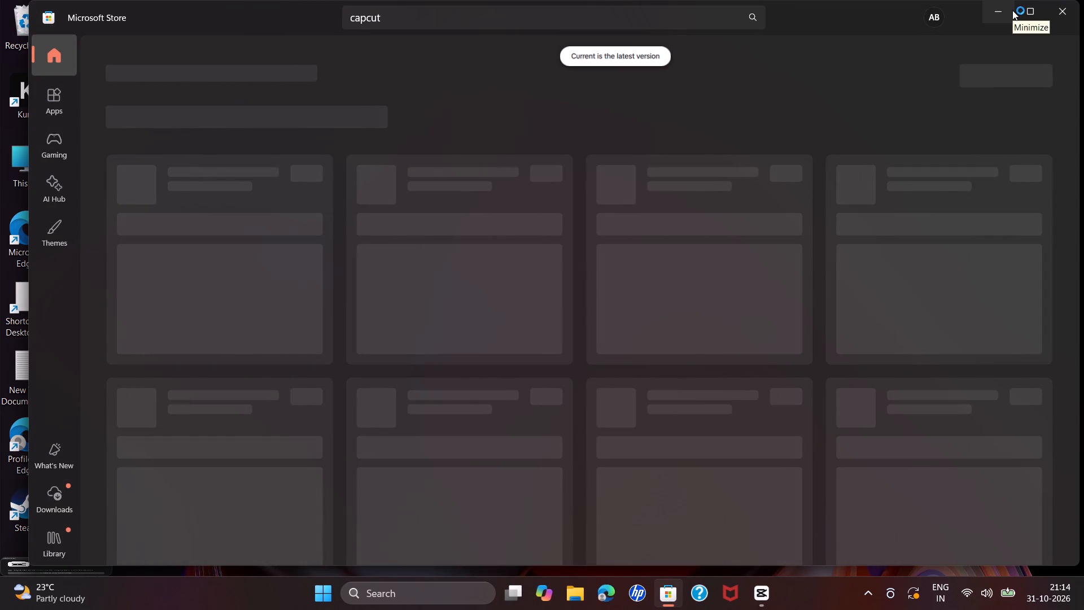
{"action": "left_click", "coordinate": [1012, 10]}
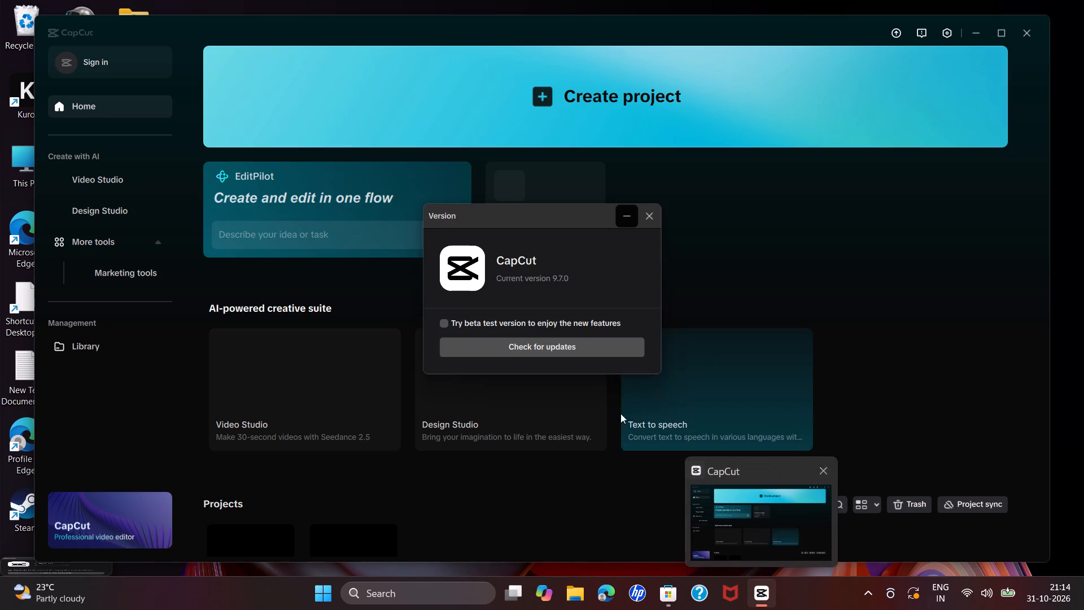
{"action": "left_click", "coordinate": [780, 496]}
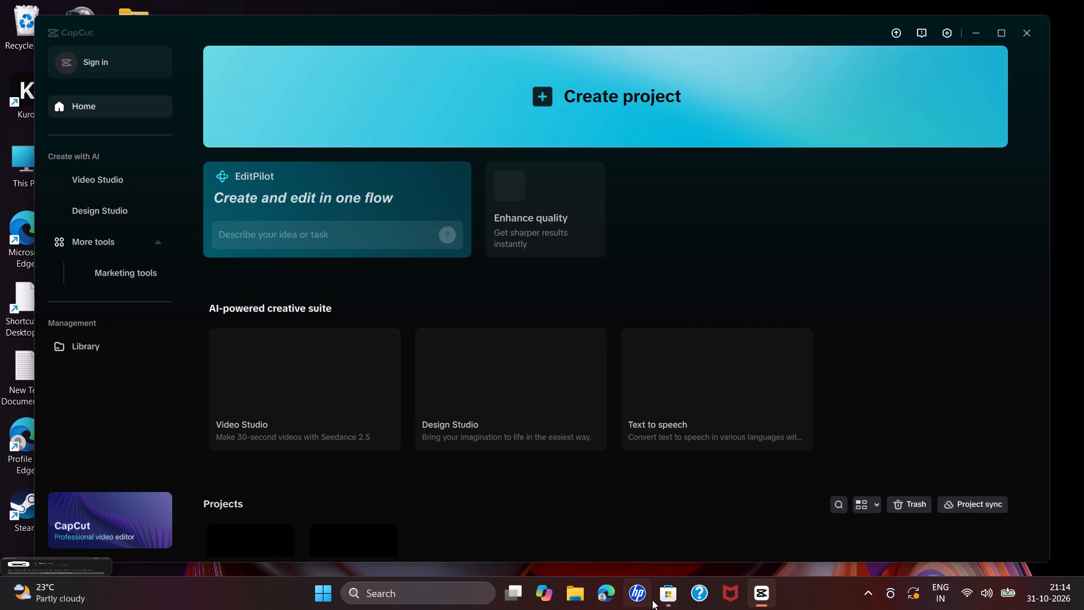
{"action": "left_click", "coordinate": [697, 512]}
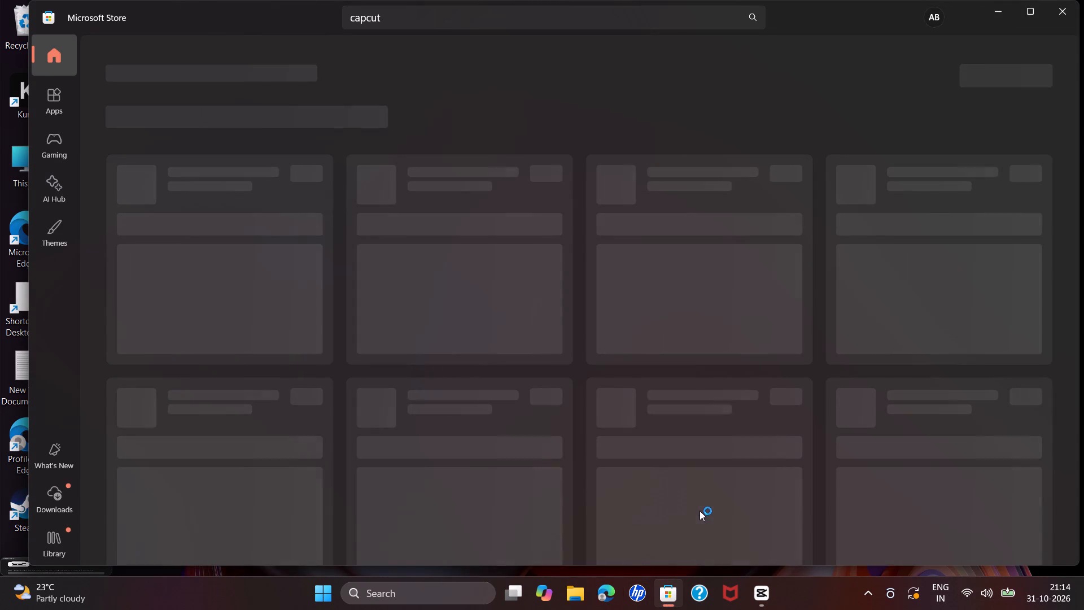
{"action": "left_click", "coordinate": [1008, 4]}
{"action": "left_click", "coordinate": [849, 281]}
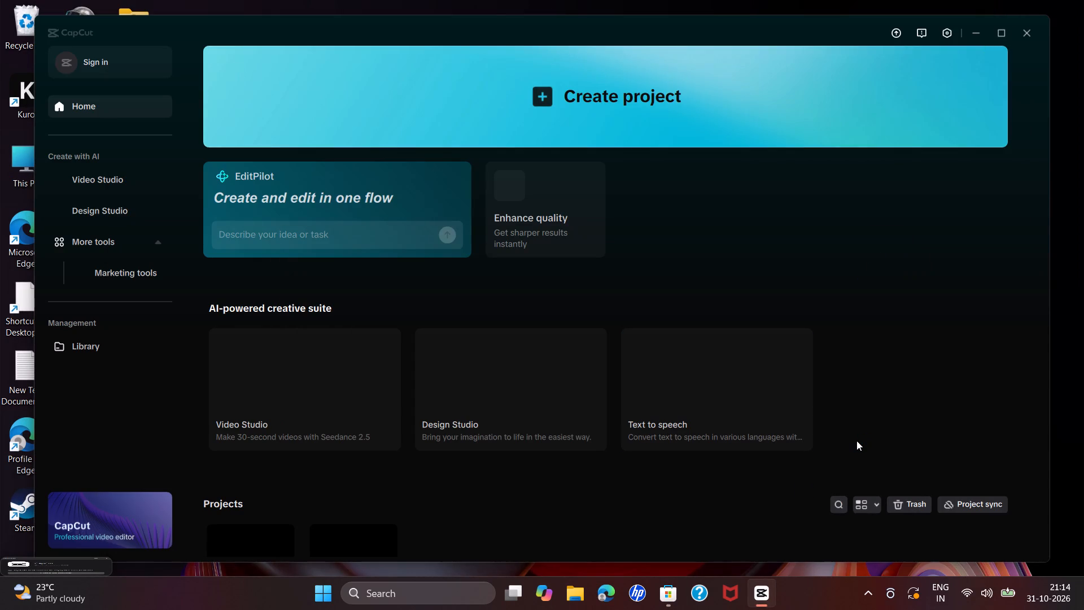
Open RAV Endpoint Protection from the system tray and try to access its VPN feature.
{"action": "left_click", "coordinate": [895, 594]}
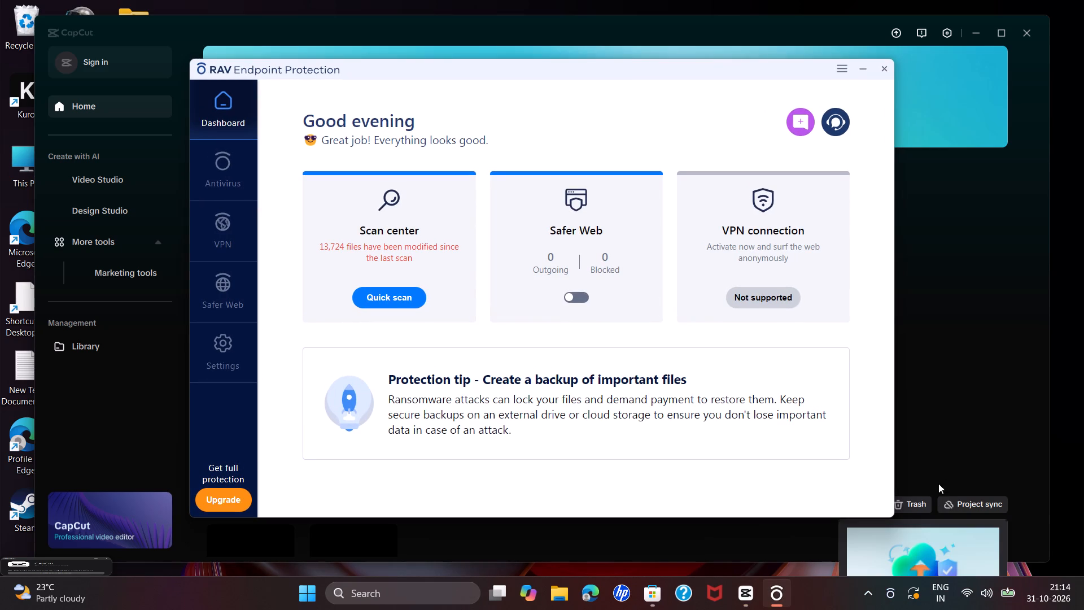
{"action": "left_click", "coordinate": [229, 225]}
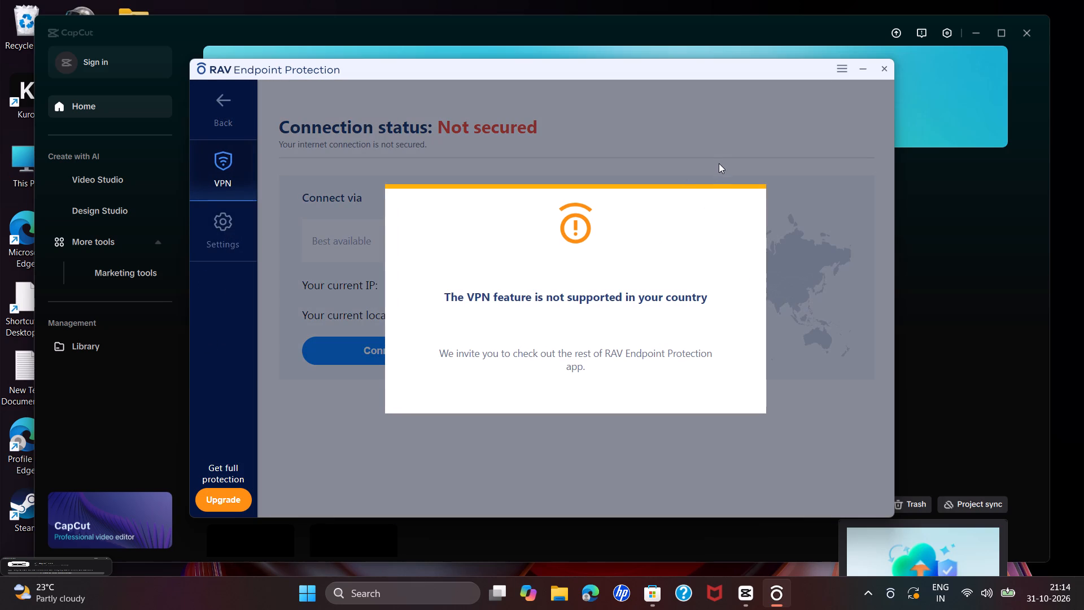
{"action": "left_click", "coordinate": [717, 160]}
{"action": "left_click", "coordinate": [556, 446]}
{"action": "left_click", "coordinate": [221, 110]}
{"action": "left_click", "coordinate": [227, 202]}
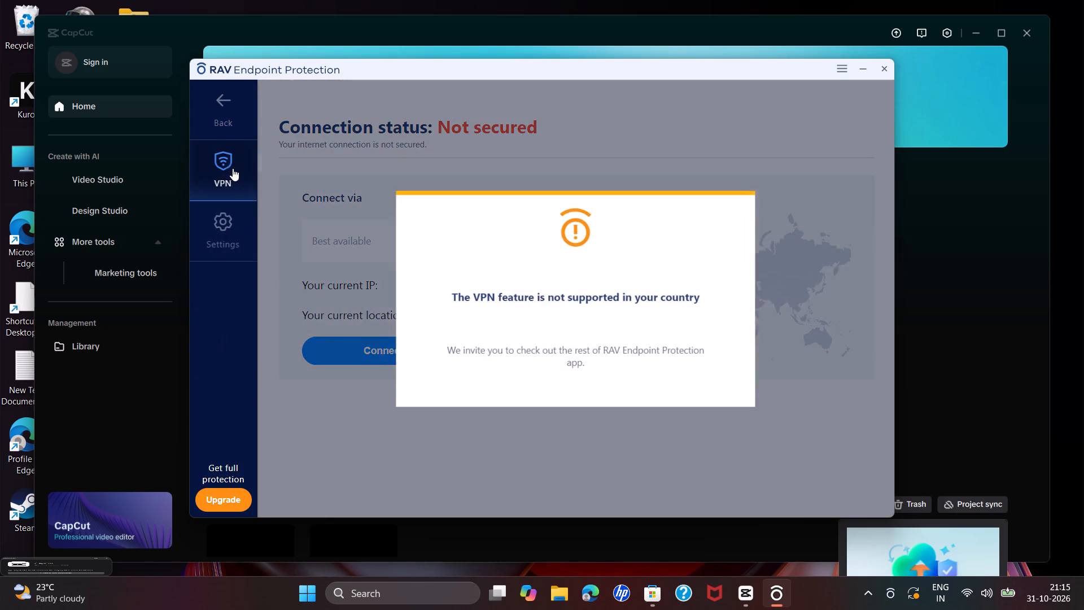
Look through RAV Endpoint Protection's Antivirus, Safer Web, Family and Settings pages, and close the application window.
{"action": "left_click", "coordinate": [228, 86]}
{"action": "left_click_drag", "start_coordinate": [228, 141], "coordinate": [229, 146]}
{"action": "left_click", "coordinate": [231, 151]}
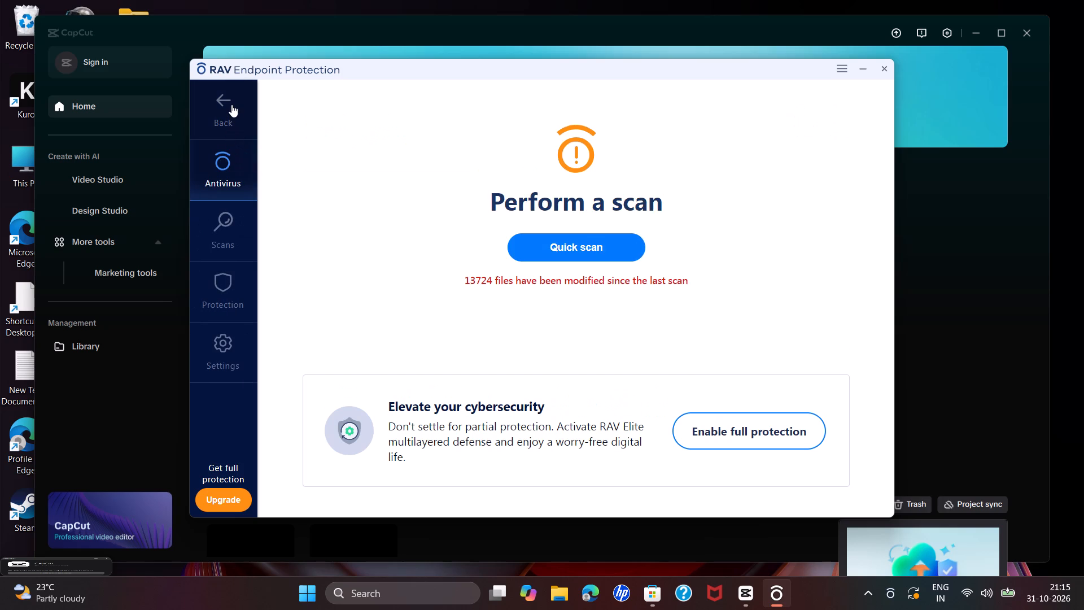
{"action": "left_click", "coordinate": [231, 104]}
{"action": "left_click", "coordinate": [230, 310]}
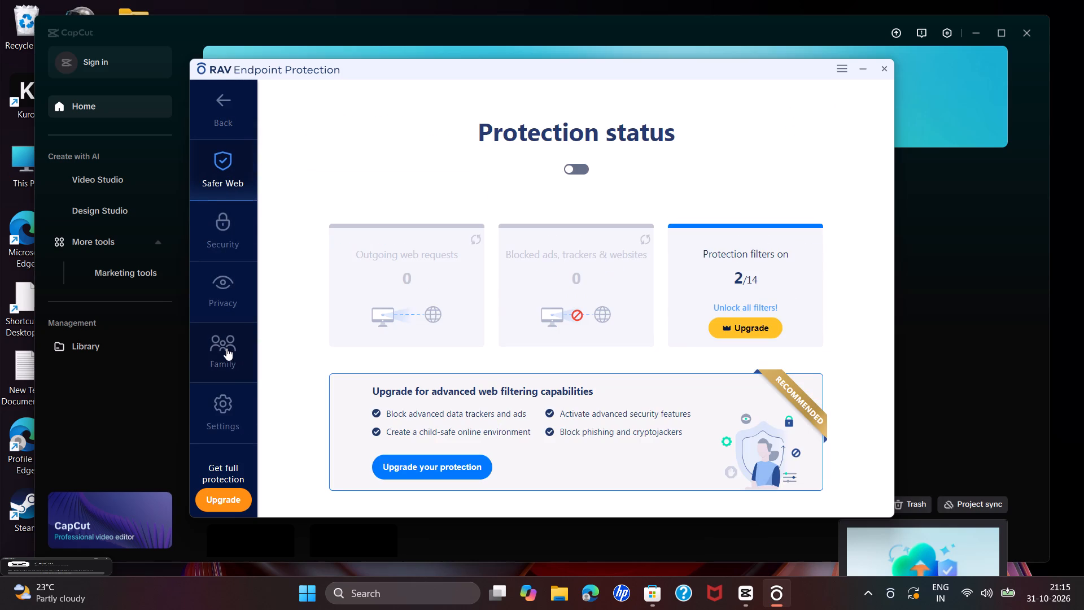
{"action": "left_click", "coordinate": [227, 351]}
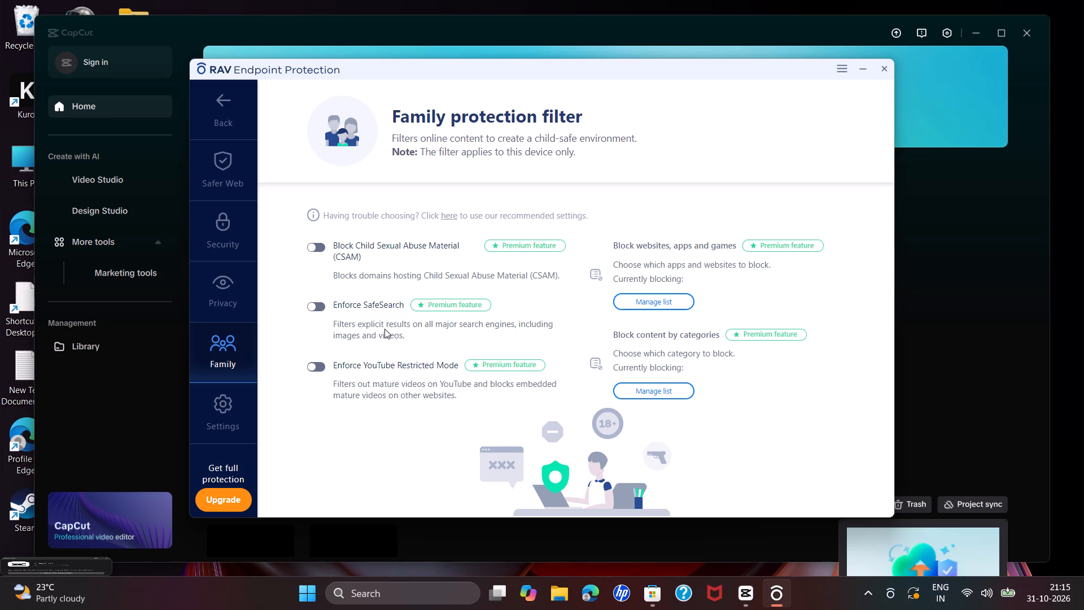
{"action": "left_click", "coordinate": [228, 408]}
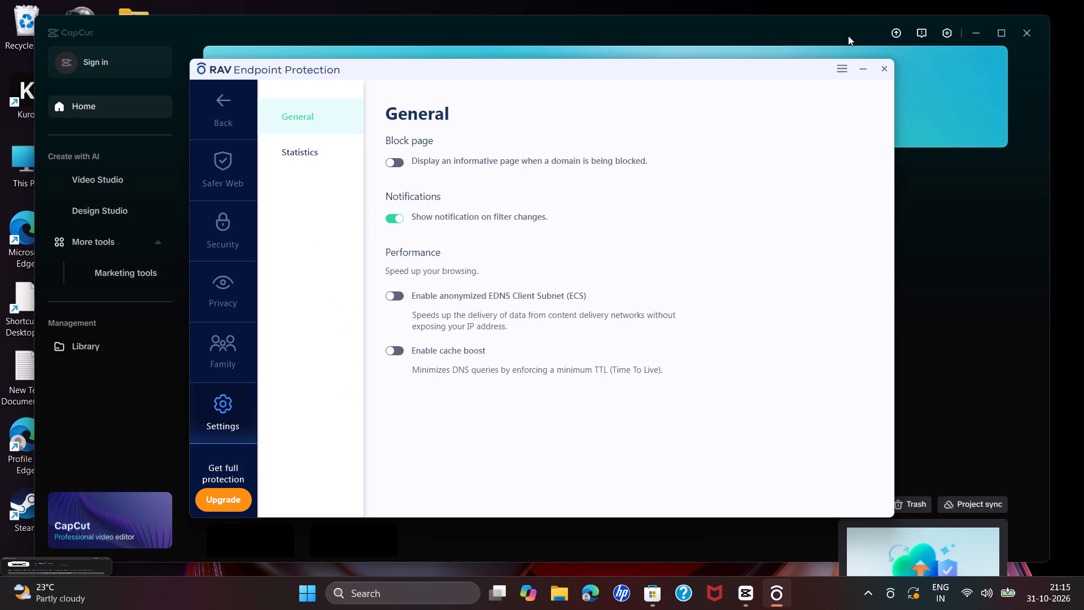
{"action": "left_click", "coordinate": [878, 71]}
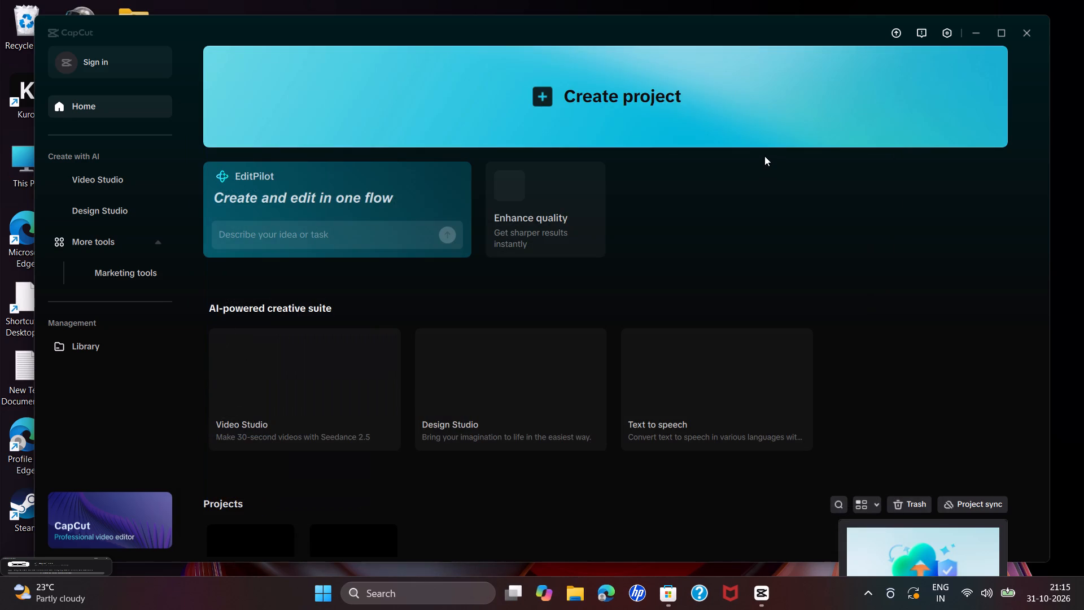
Switch to Microsoft Store, refresh the failed "capcut" search, examine the CapCut product page and close the store.
{"action": "left_click", "coordinate": [771, 554]}
{"action": "left_click", "coordinate": [659, 594]}
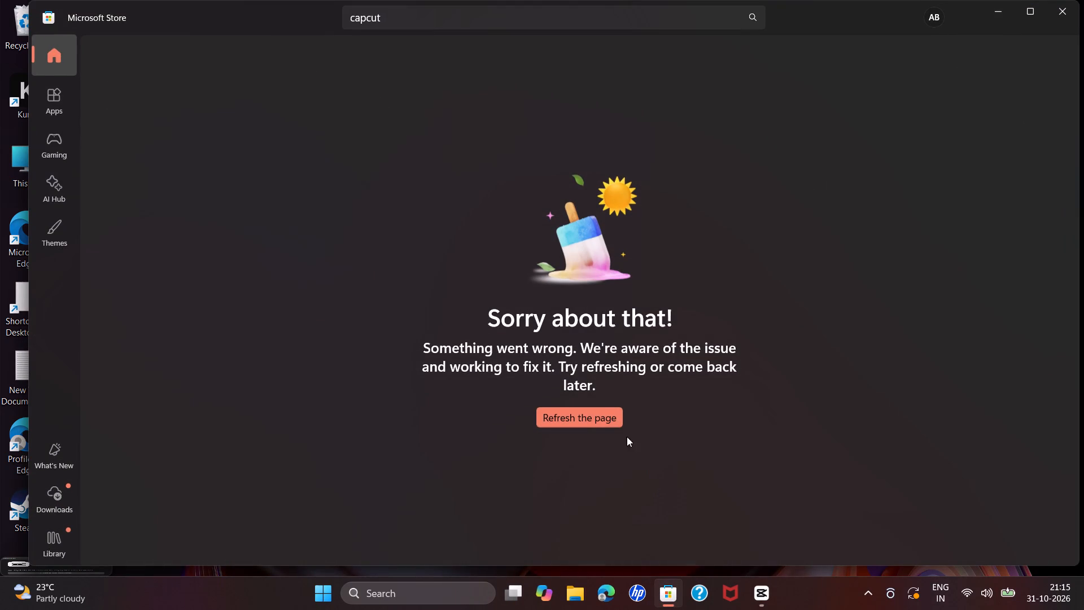
{"action": "left_click", "coordinate": [602, 421]}
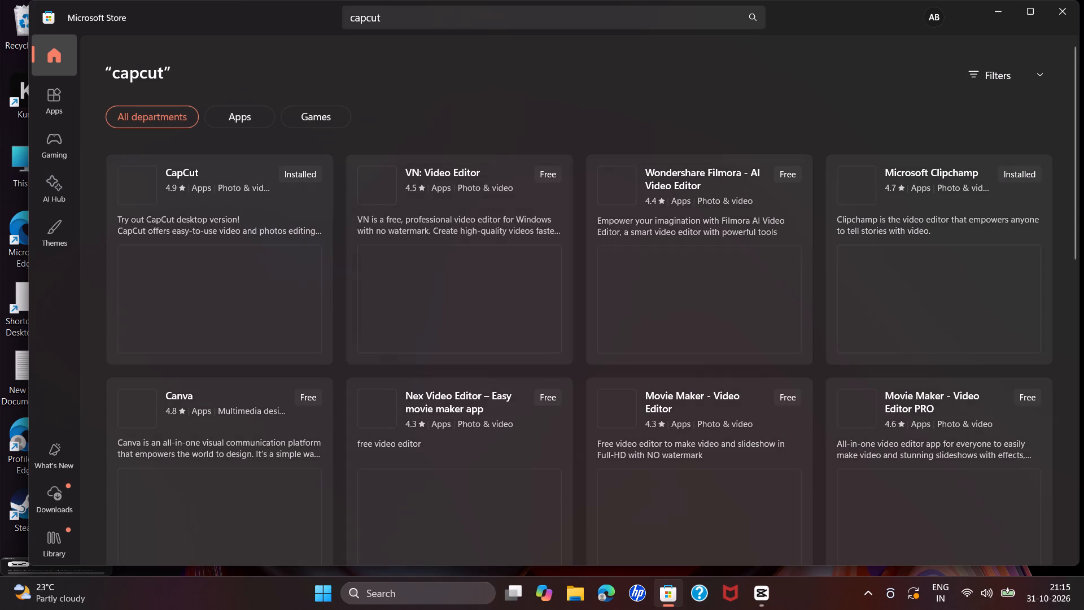
{"action": "left_click", "coordinate": [242, 184]}
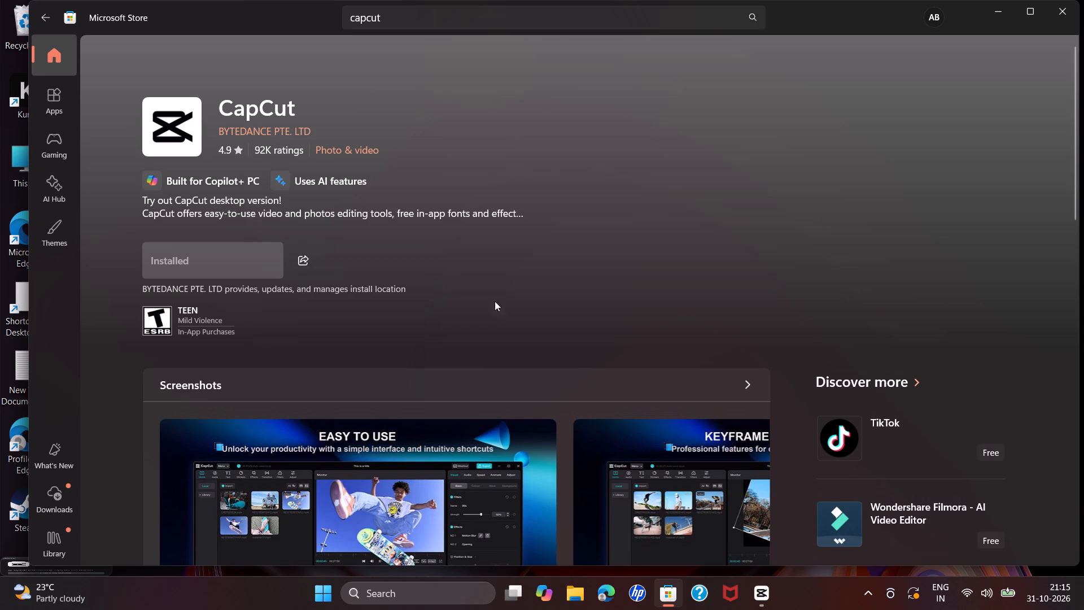
{"action": "left_click", "coordinate": [1071, 16]}
Create a new project from the CapCut home screen.
{"action": "left_click", "coordinate": [521, 126]}
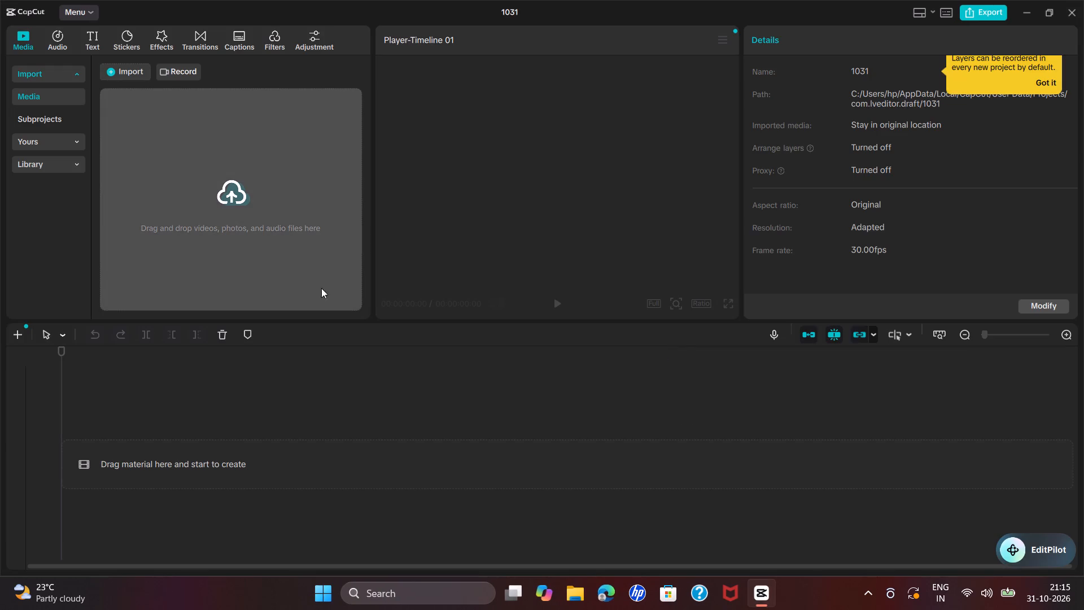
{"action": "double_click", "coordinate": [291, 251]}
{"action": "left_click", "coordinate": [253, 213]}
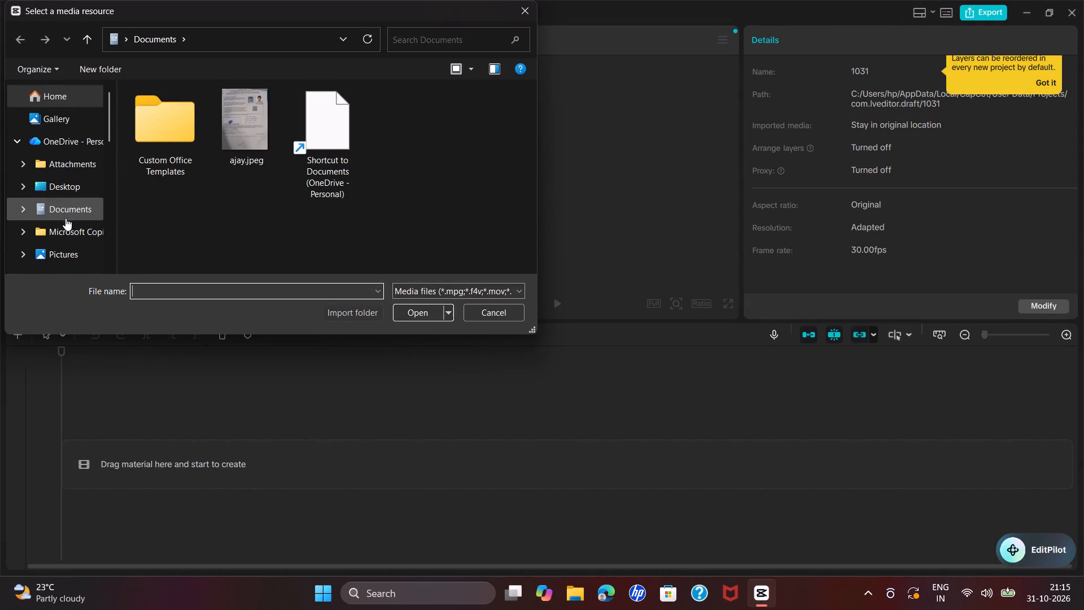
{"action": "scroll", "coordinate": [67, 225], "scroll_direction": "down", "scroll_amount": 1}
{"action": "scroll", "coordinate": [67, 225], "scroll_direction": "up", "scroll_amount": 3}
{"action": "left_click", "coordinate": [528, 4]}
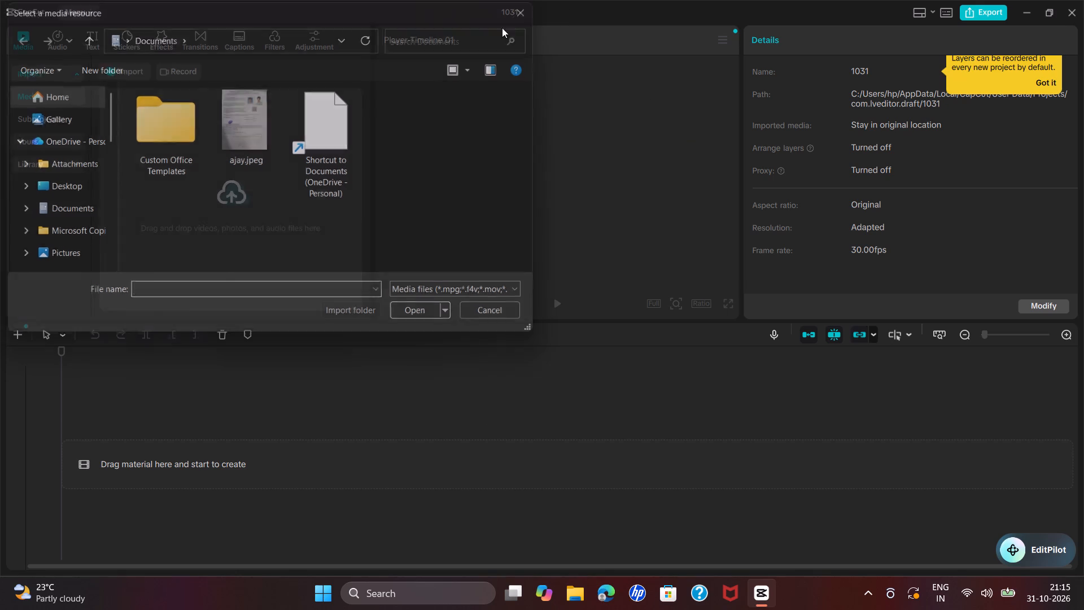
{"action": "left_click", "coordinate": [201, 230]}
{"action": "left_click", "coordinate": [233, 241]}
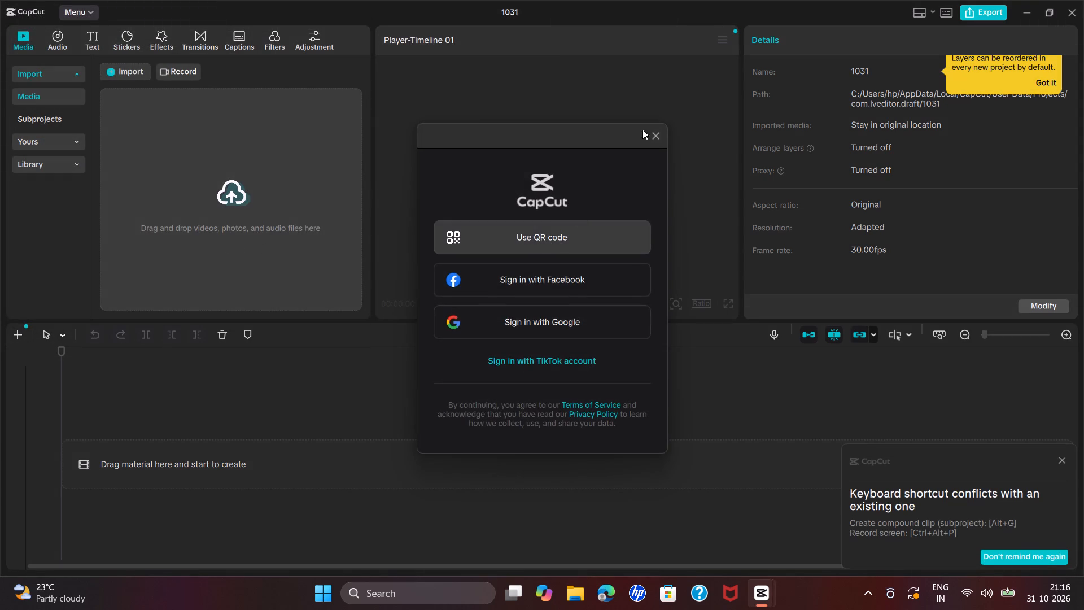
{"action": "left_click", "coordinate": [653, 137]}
Import the video 20260621_125456.mp4 from the device's Downloads > New folder into the project's media.
{"action": "double_click", "coordinate": [233, 222]}
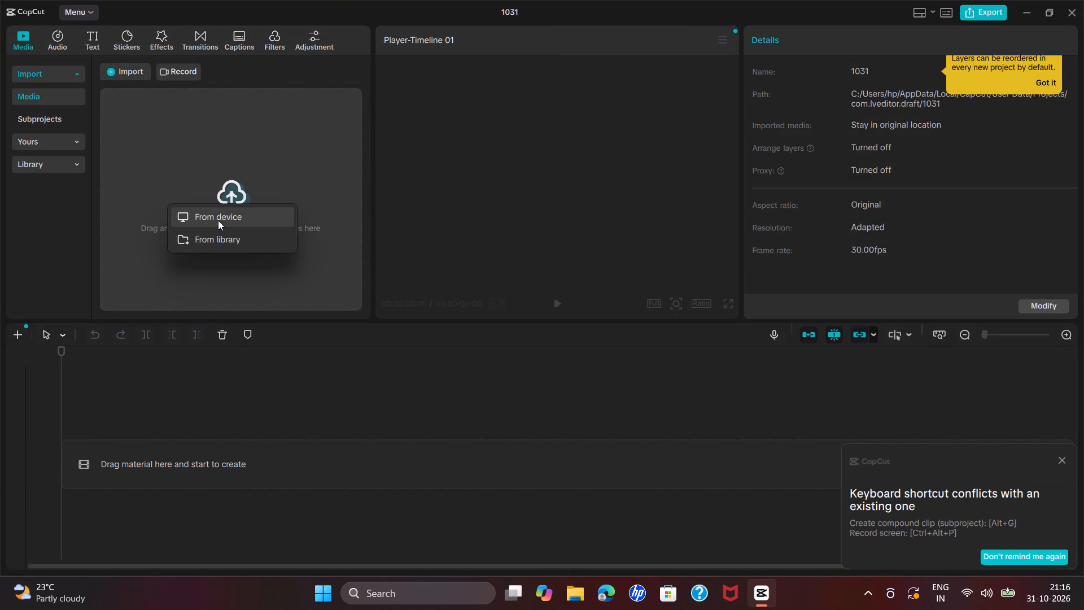
{"action": "left_click", "coordinate": [218, 220]}
{"action": "scroll", "coordinate": [78, 204], "scroll_direction": "up", "scroll_amount": 2}
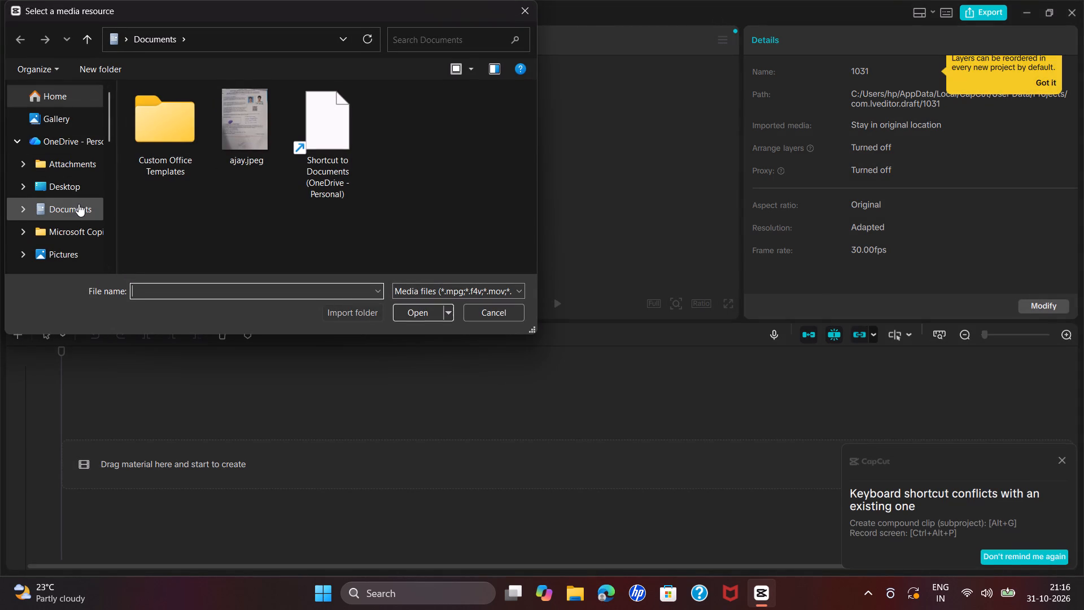
{"action": "scroll", "coordinate": [78, 204], "scroll_direction": "up", "scroll_amount": 1}
{"action": "scroll", "coordinate": [65, 210], "scroll_direction": "down", "scroll_amount": 2}
{"action": "left_click", "coordinate": [69, 181]}
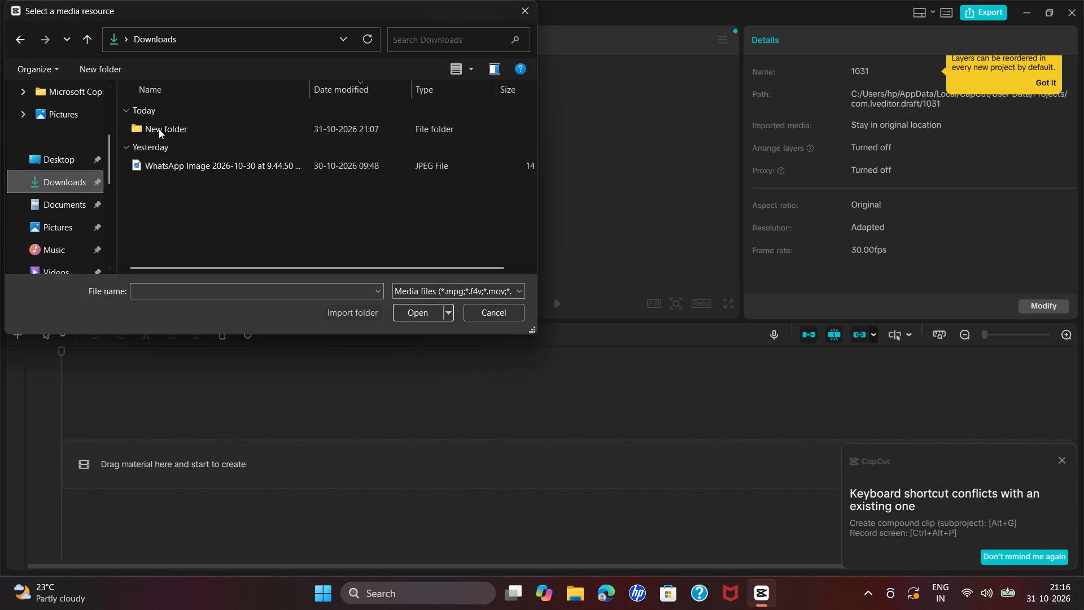
{"action": "double_click", "coordinate": [164, 124]}
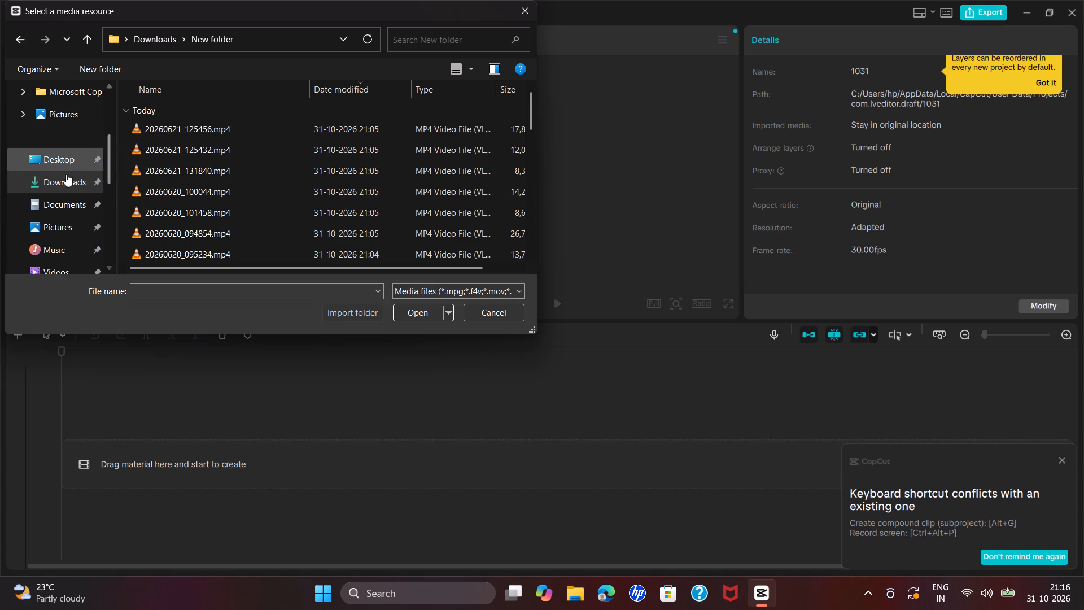
{"action": "left_click", "coordinate": [228, 116]}
{"action": "left_click", "coordinate": [230, 124]}
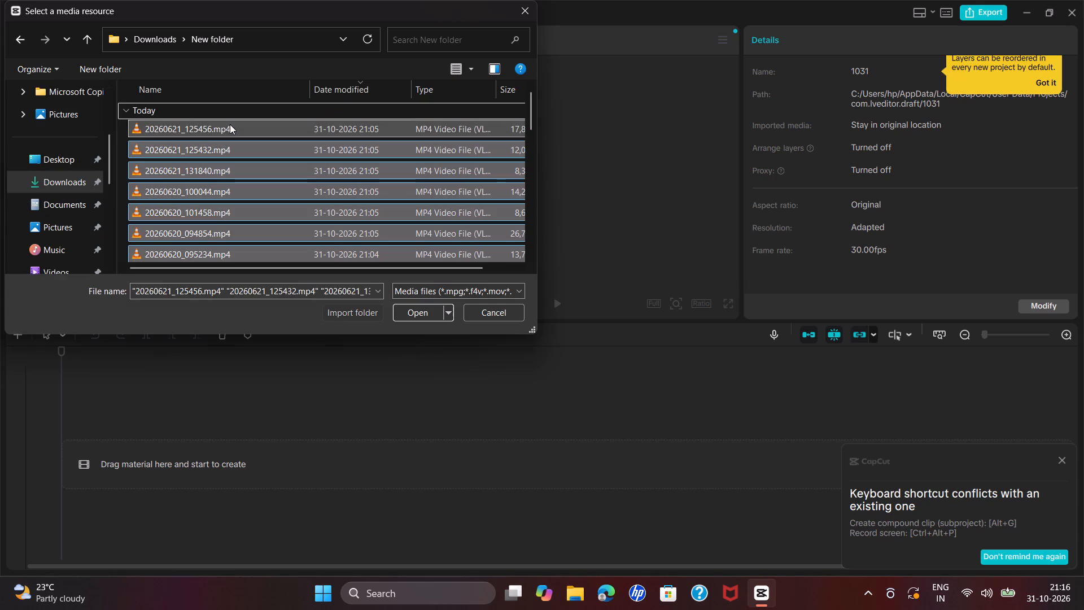
{"action": "left_click", "coordinate": [252, 194]}
{"action": "double_click", "coordinate": [283, 123]}
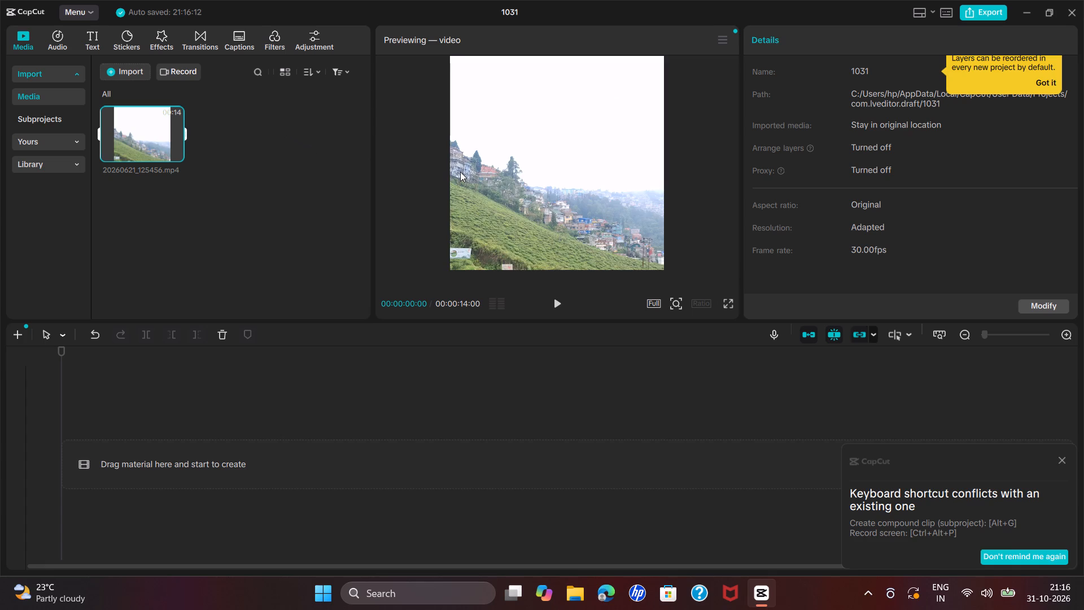
Play the imported clip in the preview, and check the playback quality options and the aspect ratio control.
{"action": "left_click", "coordinate": [558, 308]}
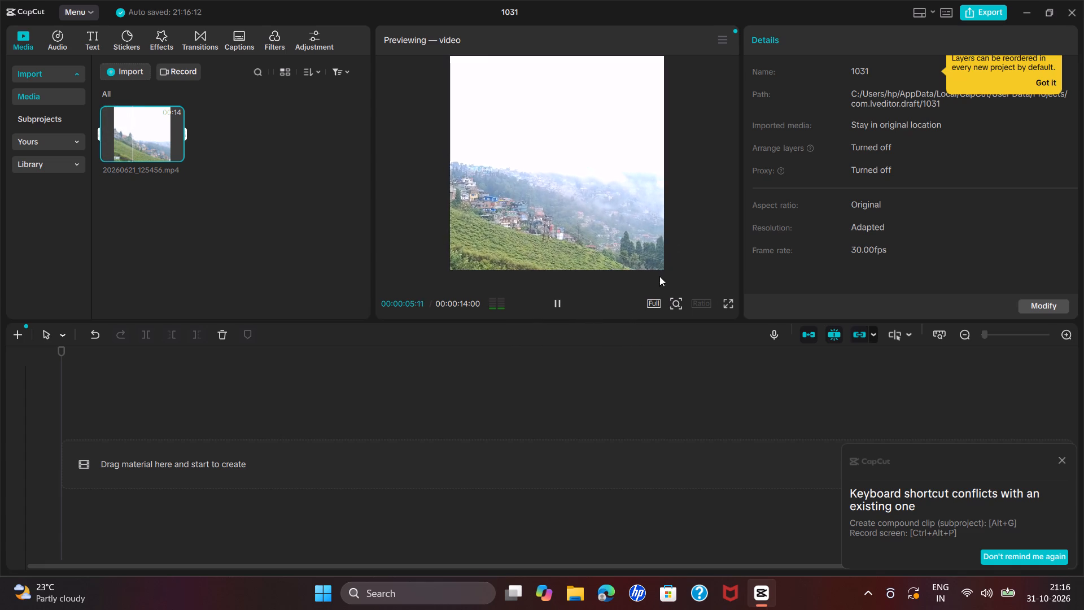
{"action": "left_click", "coordinate": [650, 307]}
{"action": "double_click", "coordinate": [654, 305]}
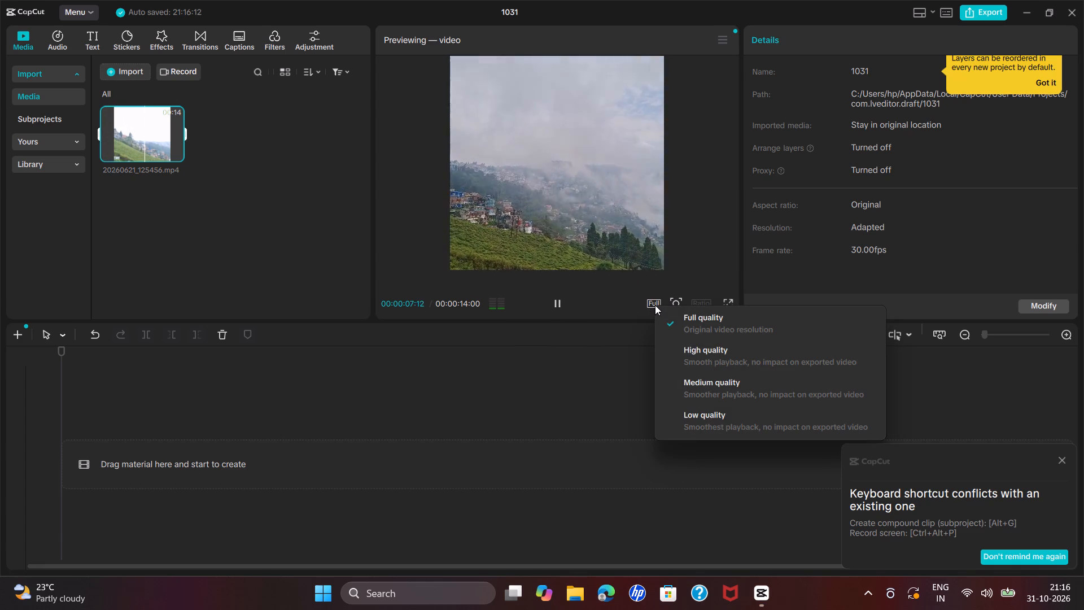
{"action": "left_click", "coordinate": [655, 305]}
{"action": "left_click", "coordinate": [727, 276]}
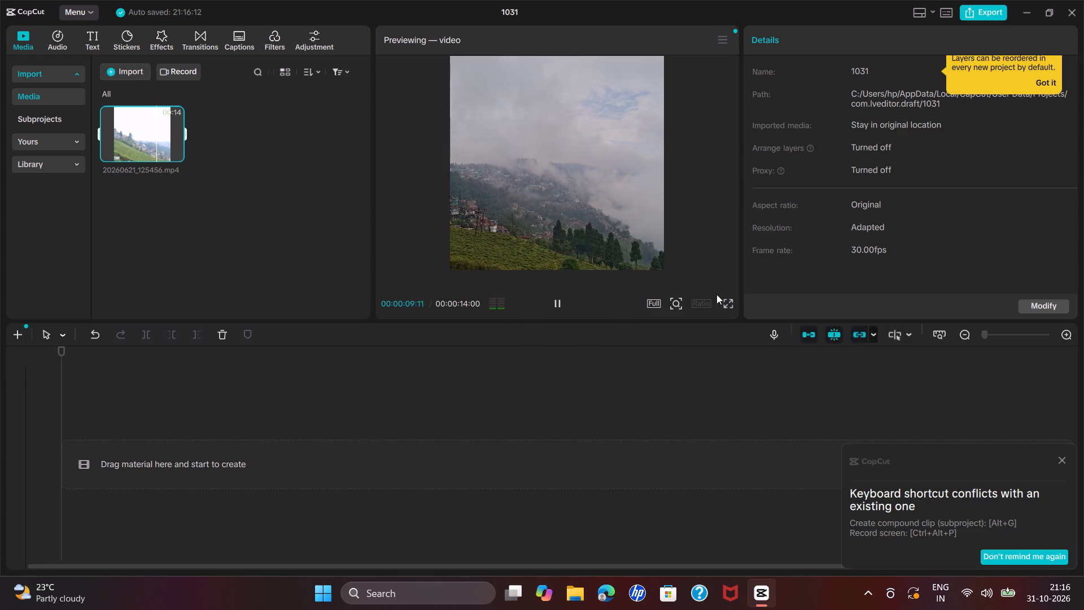
{"action": "left_click", "coordinate": [705, 303]}
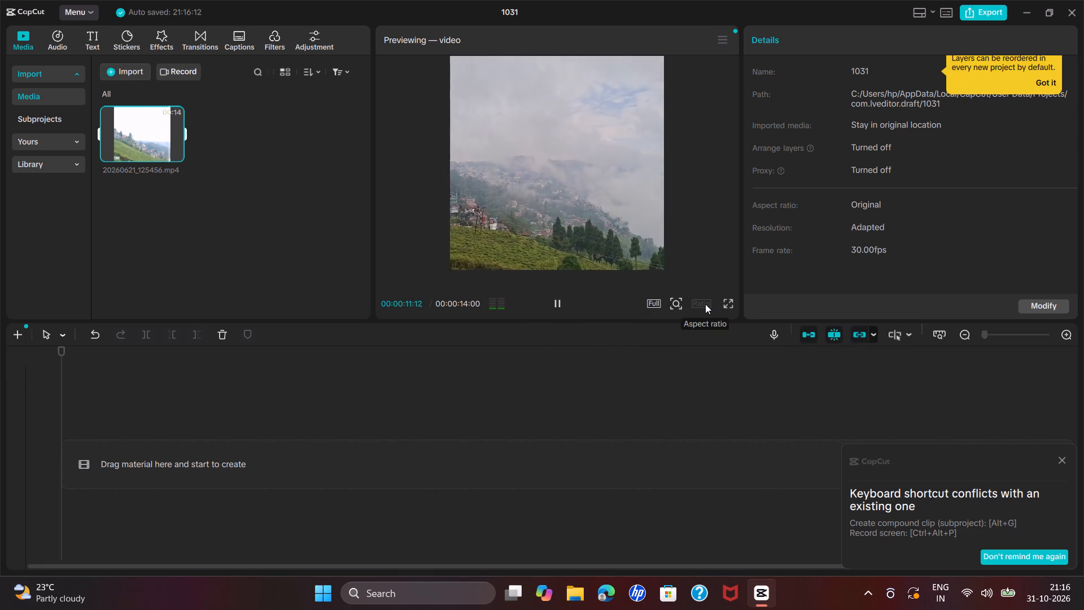
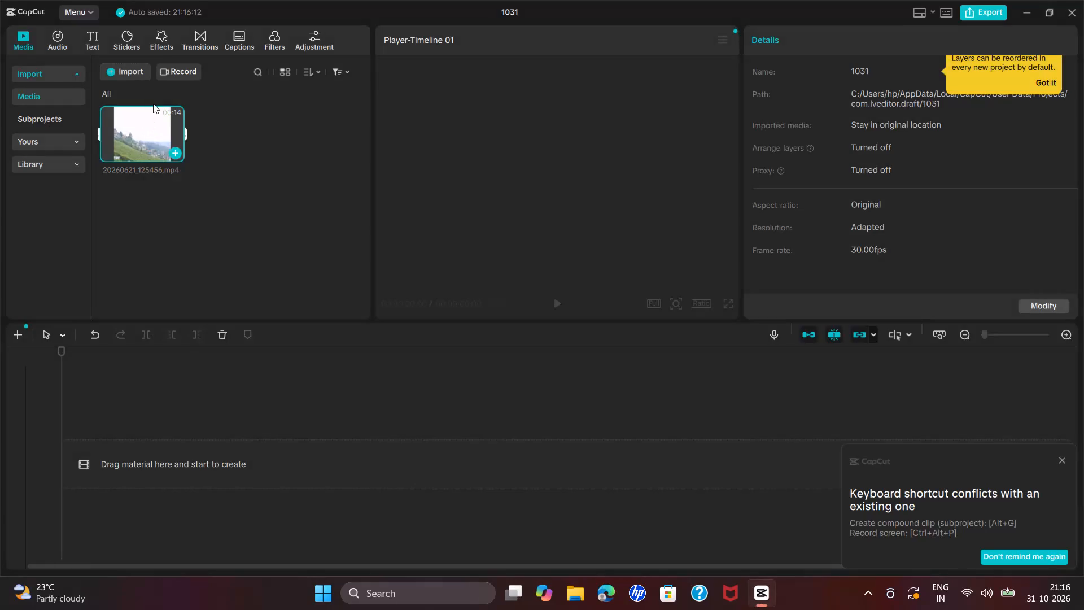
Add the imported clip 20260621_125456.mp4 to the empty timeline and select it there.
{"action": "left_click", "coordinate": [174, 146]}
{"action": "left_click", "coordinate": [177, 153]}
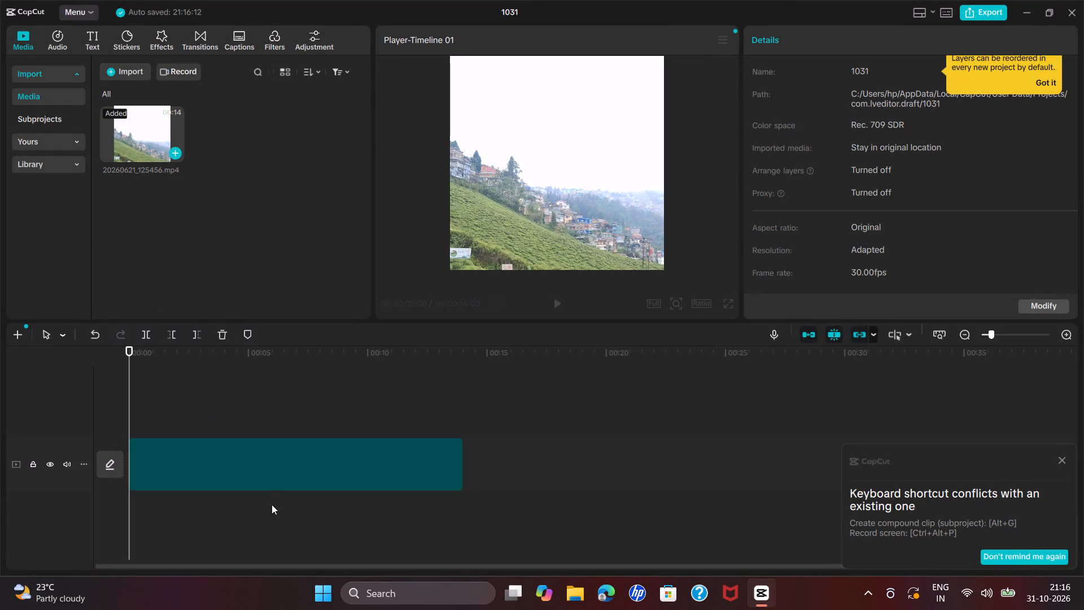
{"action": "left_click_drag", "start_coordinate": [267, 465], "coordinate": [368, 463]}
Import all the media files from the device's Downloads > New folder into the project, dismissing the shapes tip.
{"action": "left_click", "coordinate": [116, 83]}
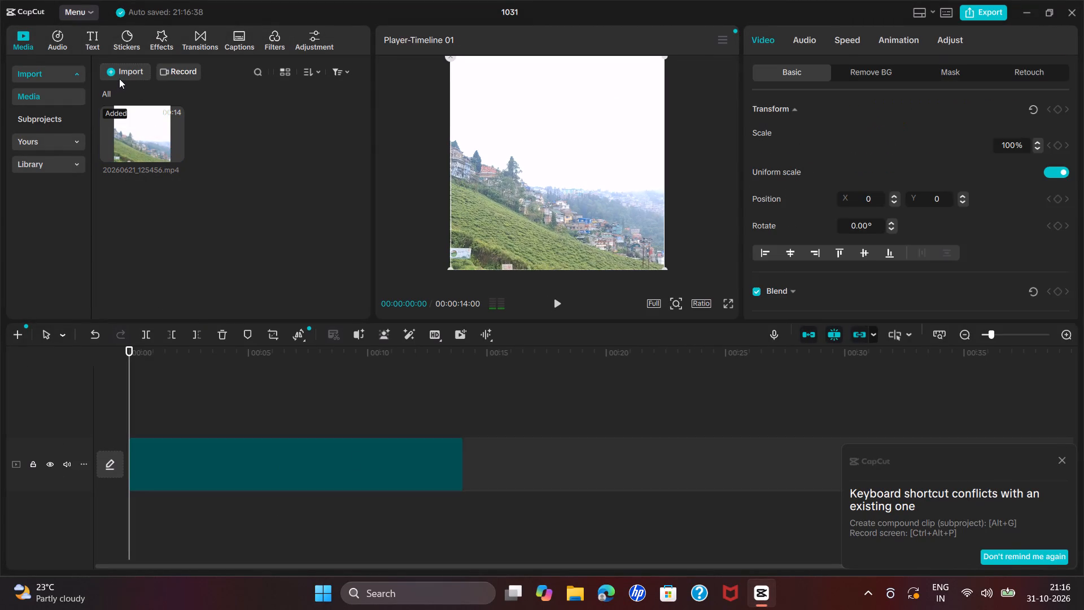
{"action": "left_click", "coordinate": [120, 78]}
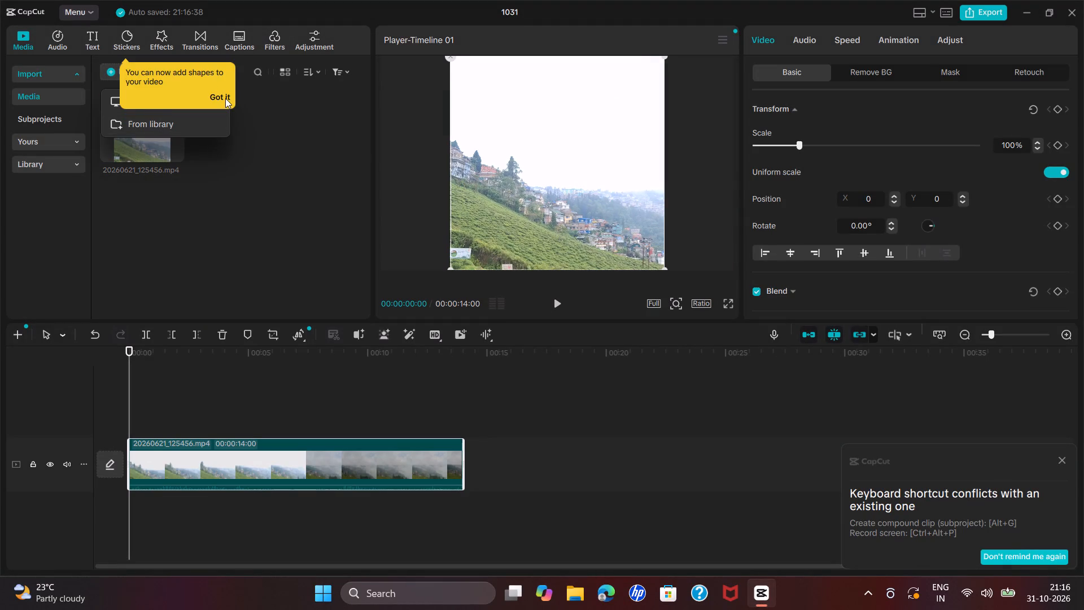
{"action": "left_click", "coordinate": [225, 97]}
{"action": "left_click", "coordinate": [177, 109]}
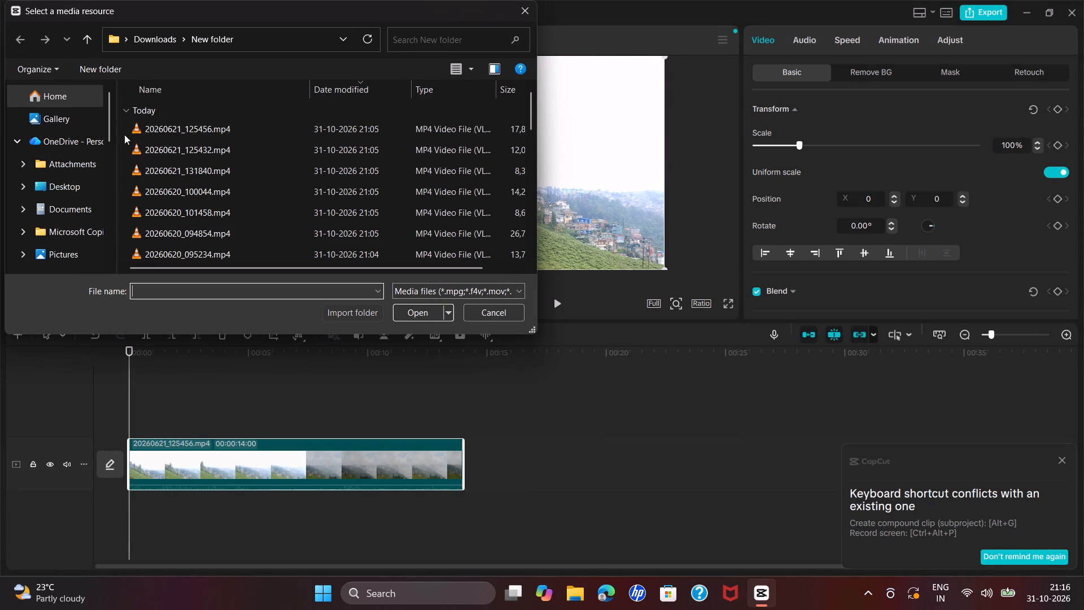
{"action": "left_click", "coordinate": [174, 141]}
{"action": "key", "text": "ctrl+a"}
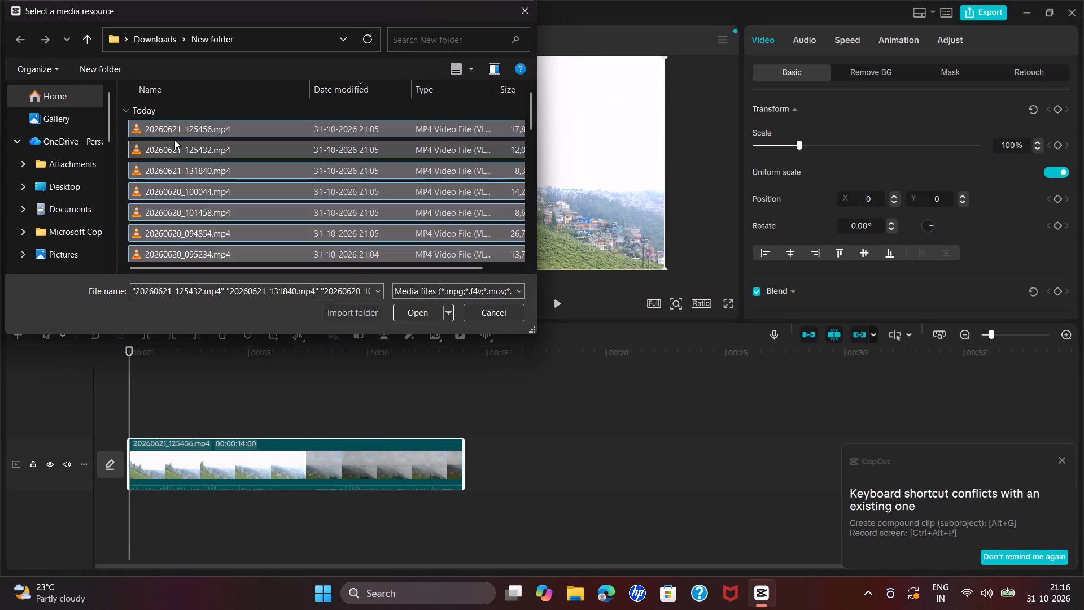
{"action": "left_click", "coordinate": [406, 302]}
{"action": "left_click", "coordinate": [416, 315]}
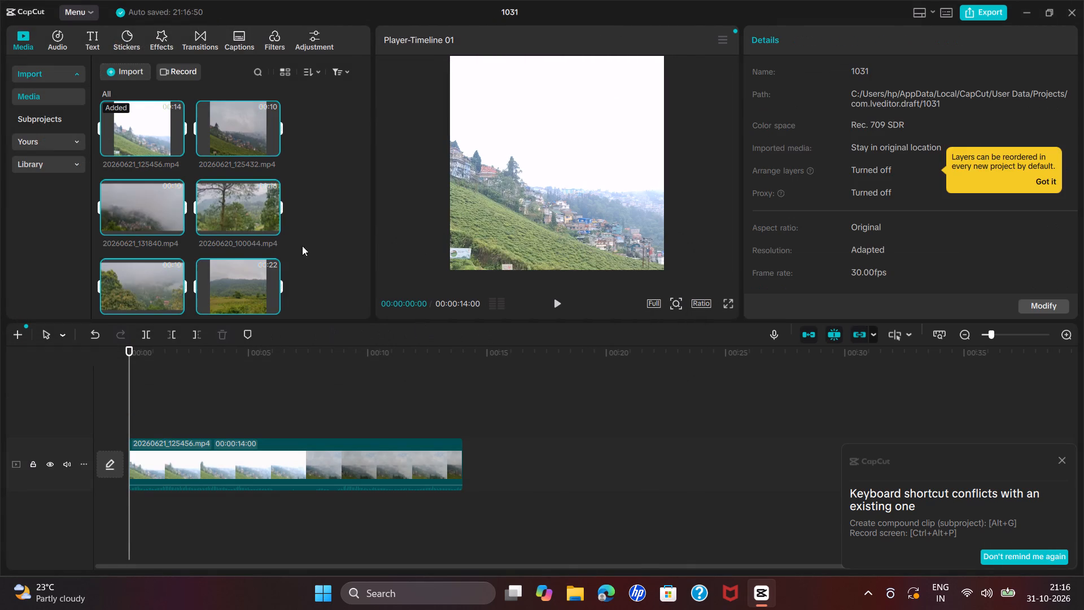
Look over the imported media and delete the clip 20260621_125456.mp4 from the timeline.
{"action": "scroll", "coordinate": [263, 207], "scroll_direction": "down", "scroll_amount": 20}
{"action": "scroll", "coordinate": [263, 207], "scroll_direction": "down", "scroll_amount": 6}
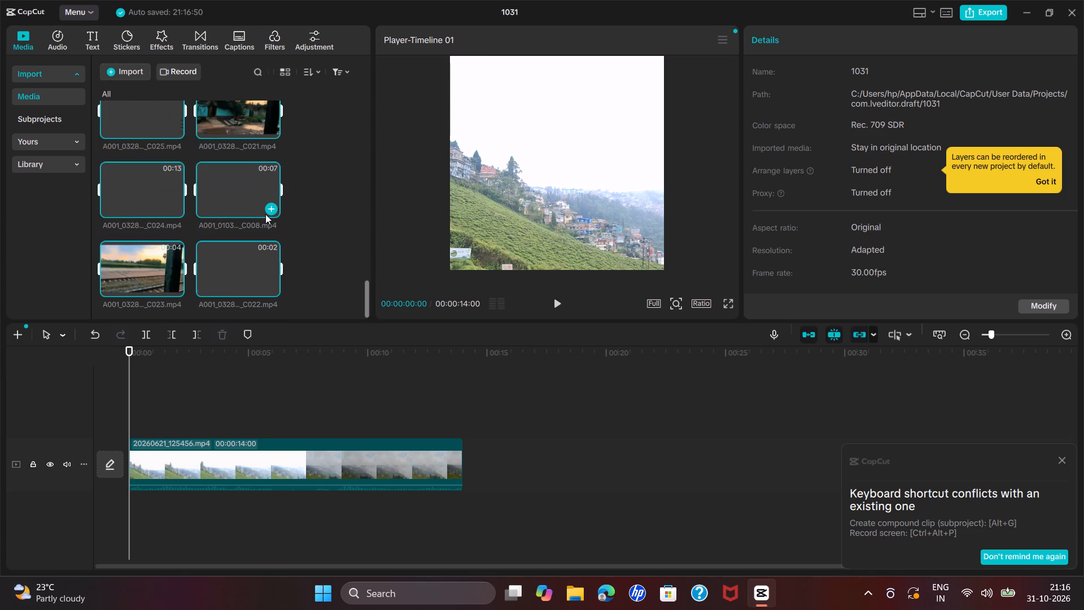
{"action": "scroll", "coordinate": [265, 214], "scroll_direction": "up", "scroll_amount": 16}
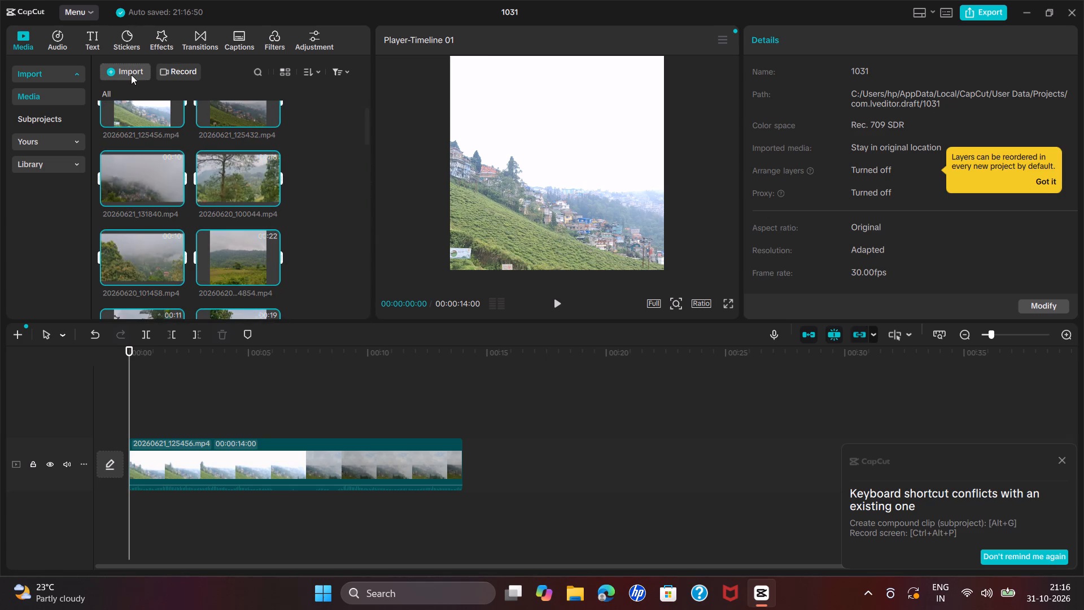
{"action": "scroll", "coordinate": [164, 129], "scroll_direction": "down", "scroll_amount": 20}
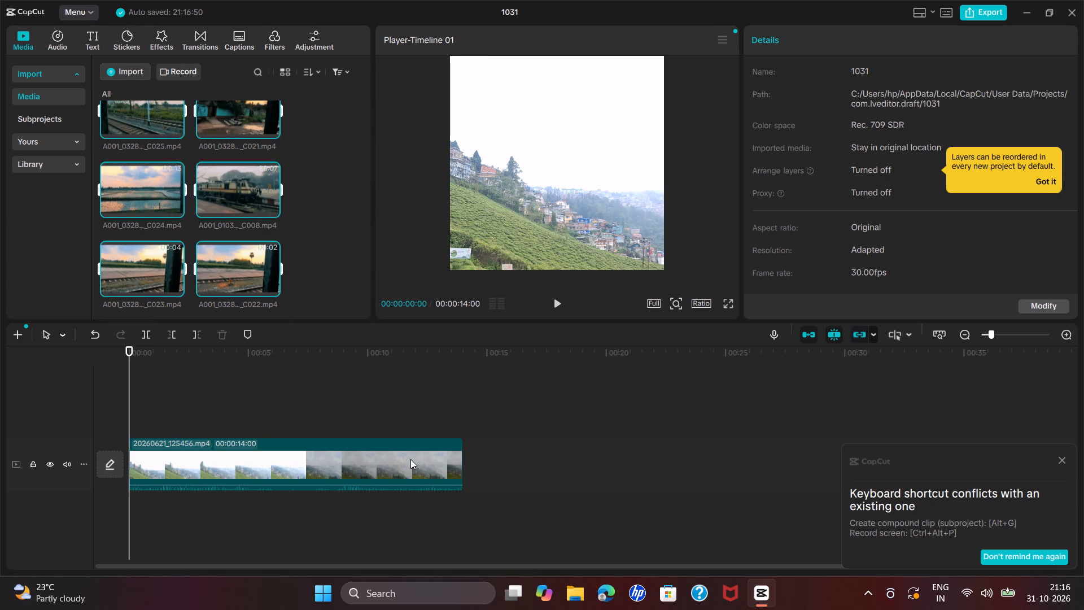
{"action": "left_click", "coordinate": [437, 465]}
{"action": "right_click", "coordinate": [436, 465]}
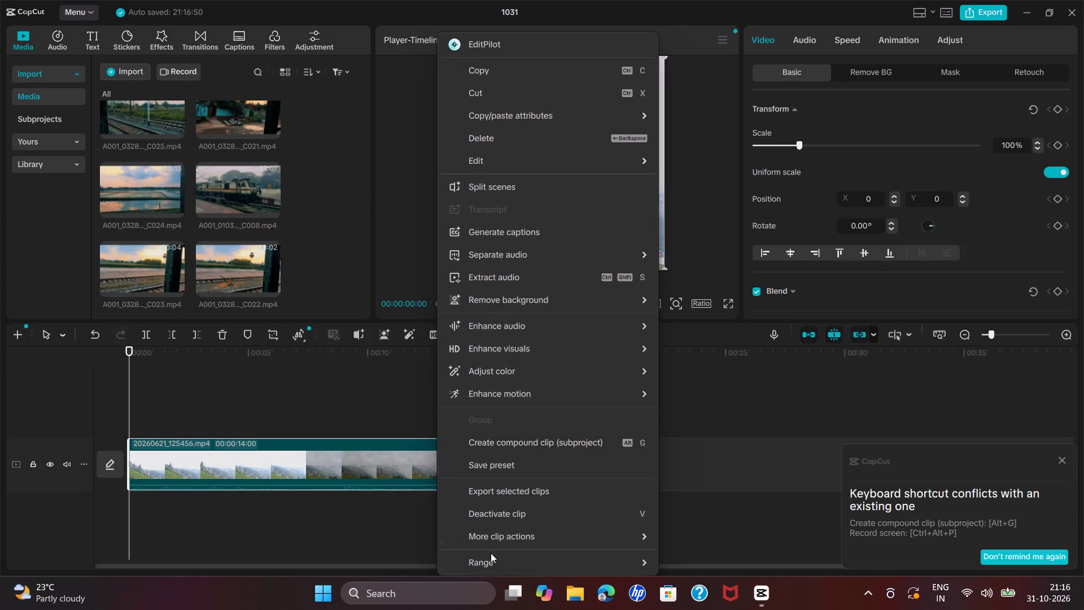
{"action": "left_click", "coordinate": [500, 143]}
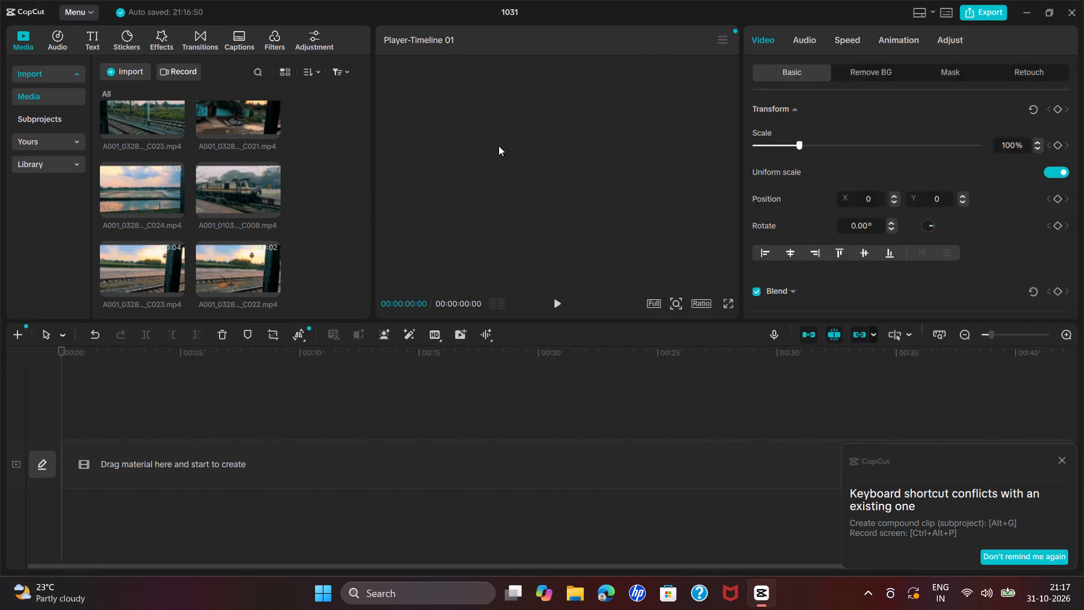
Preview the A001_0328 clips ending in C023 and C022, and add A001_03281707_C023.mp4 to the empty timeline.
{"action": "scroll", "coordinate": [222, 167], "scroll_direction": "up", "scroll_amount": 9}
{"action": "scroll", "coordinate": [222, 167], "scroll_direction": "down", "scroll_amount": 7}
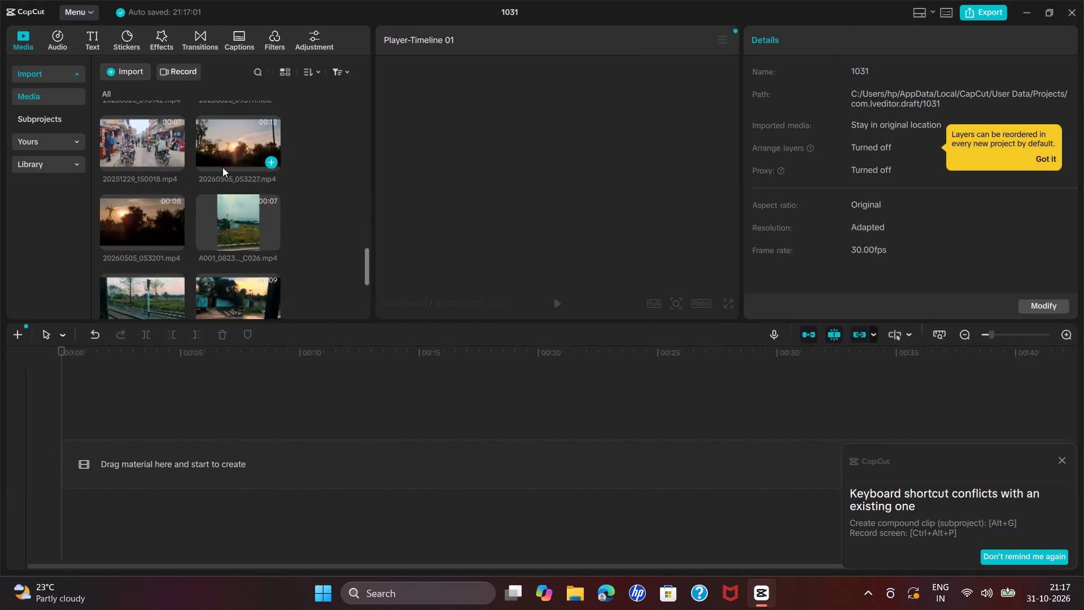
{"action": "scroll", "coordinate": [222, 167], "scroll_direction": "up", "scroll_amount": 1}
{"action": "scroll", "coordinate": [222, 167], "scroll_direction": "down", "scroll_amount": 12}
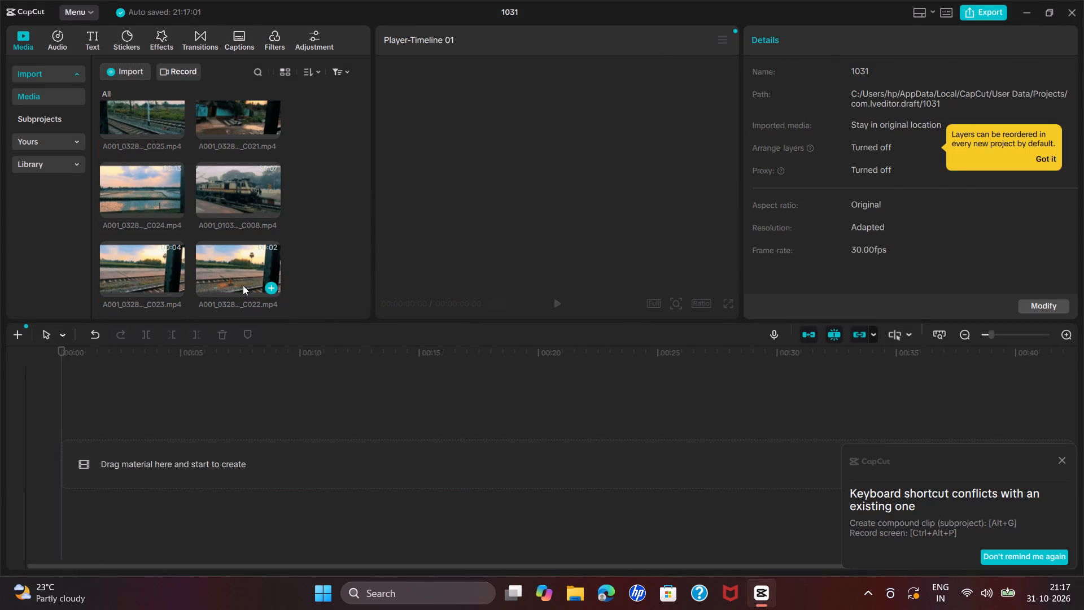
{"action": "left_click", "coordinate": [143, 268]}
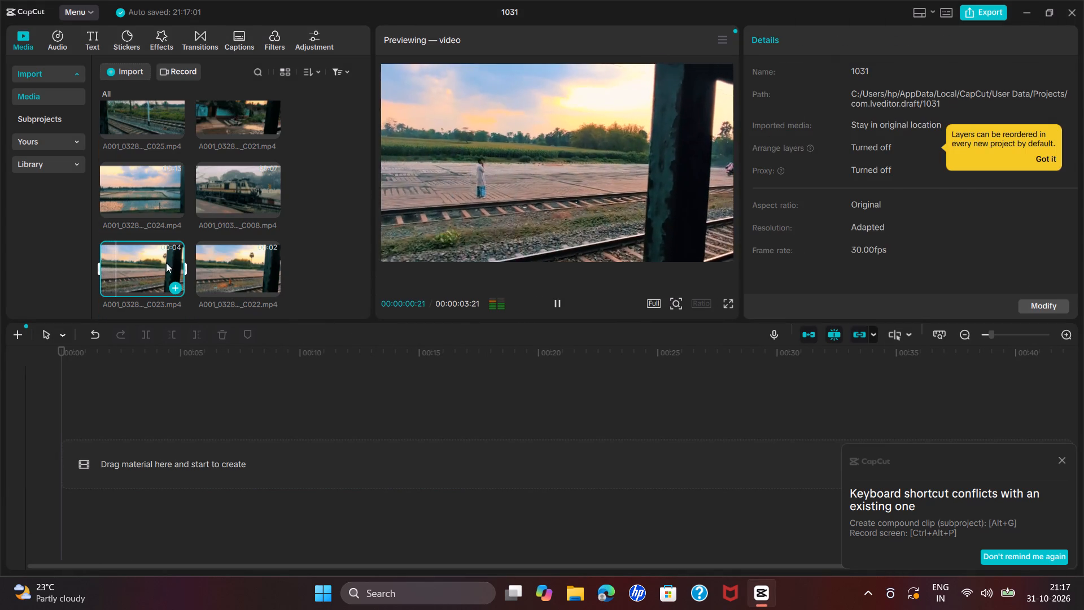
{"action": "left_click", "coordinate": [220, 276]}
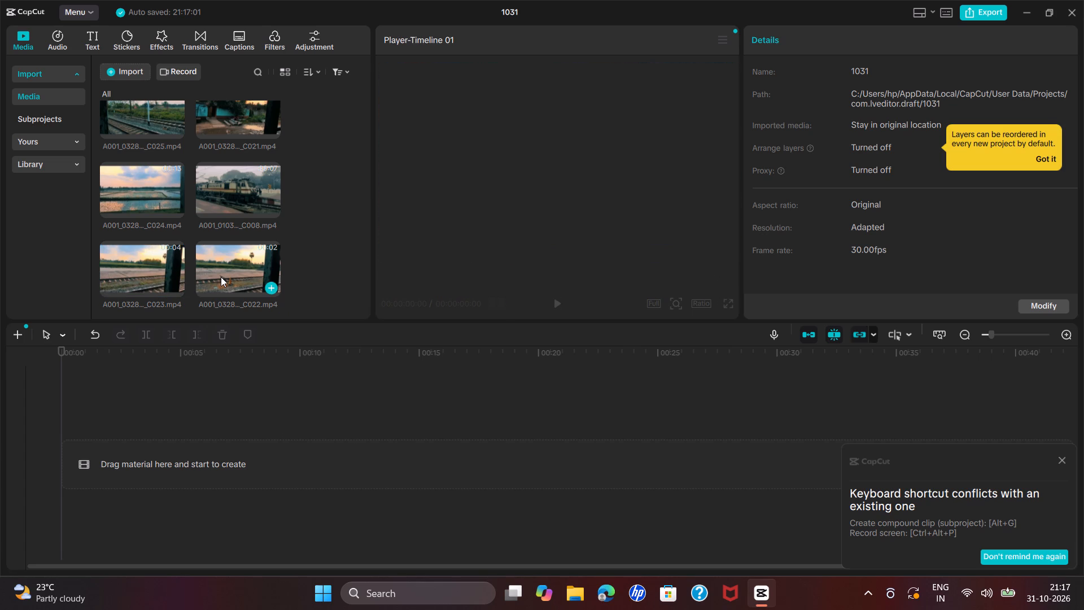
{"action": "left_click", "coordinate": [221, 277]}
{"action": "left_click", "coordinate": [233, 276]}
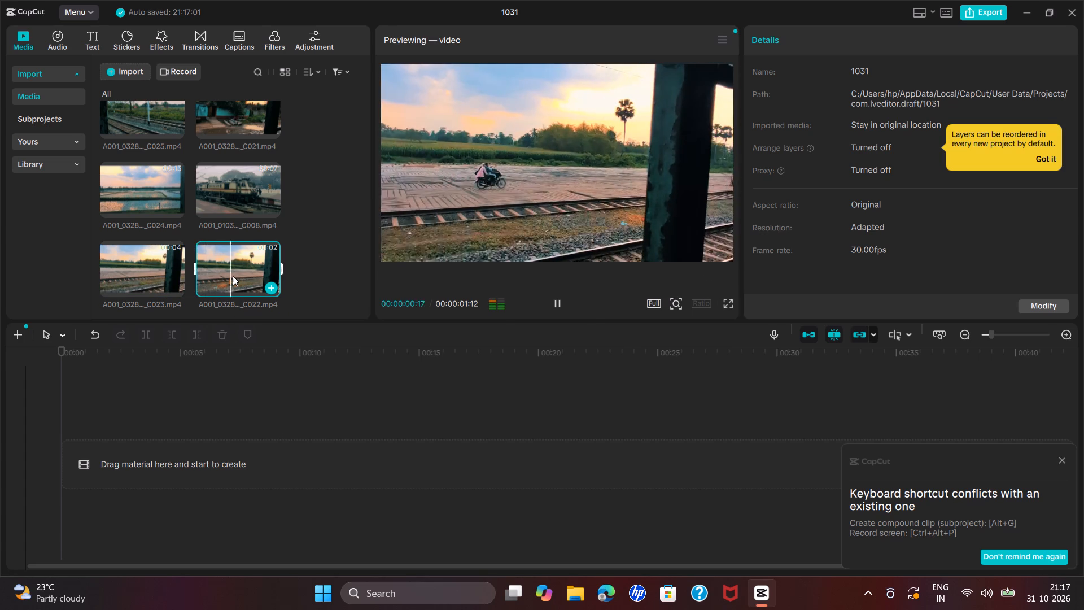
{"action": "left_click", "coordinate": [165, 263]}
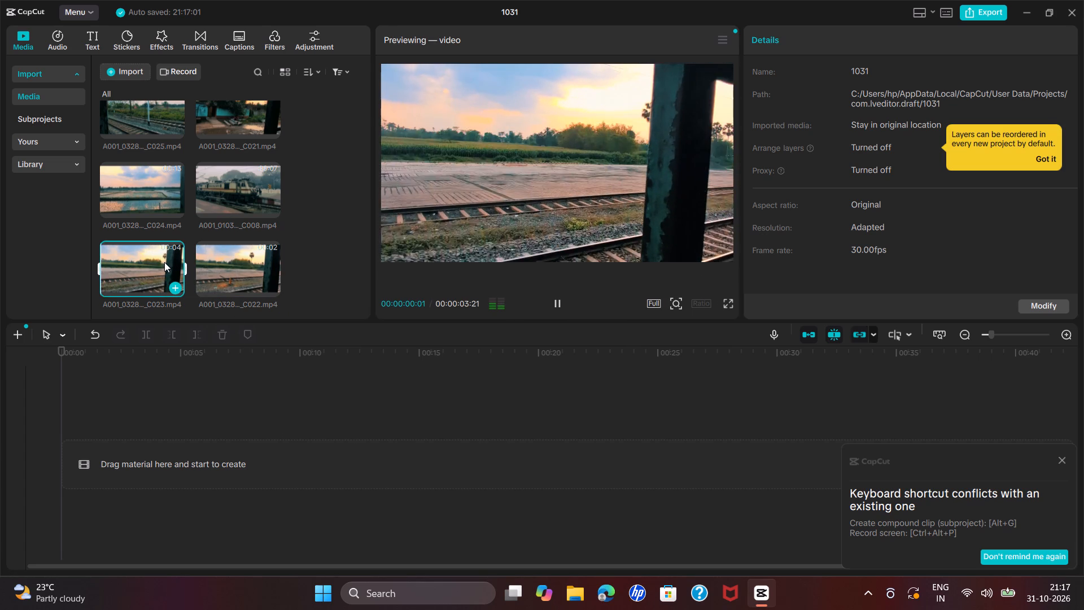
{"action": "double_click", "coordinate": [164, 262]}
{"action": "left_click", "coordinate": [164, 262]}
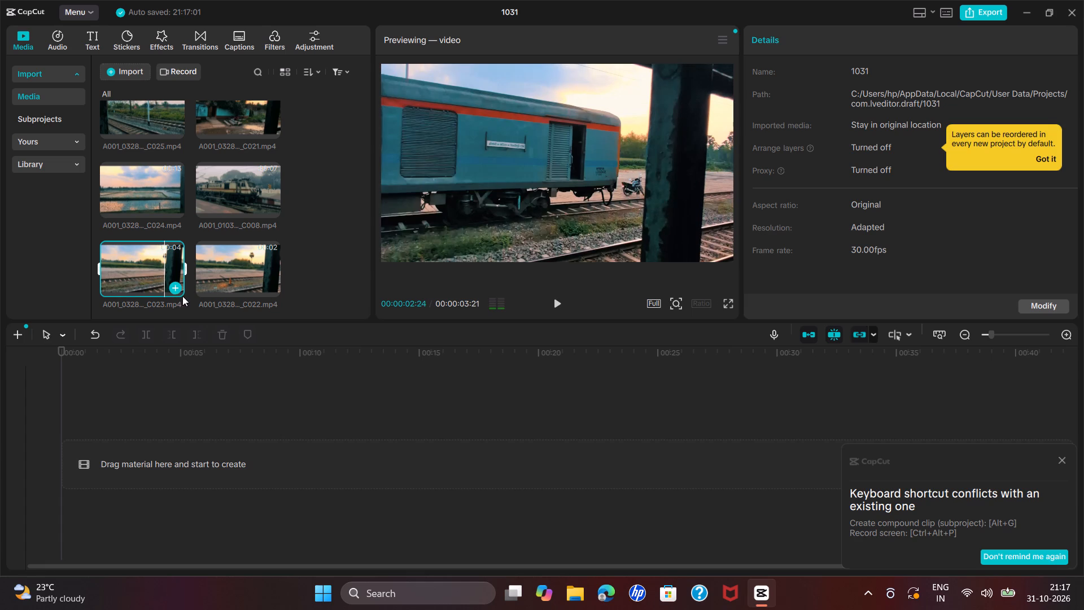
{"action": "left_click", "coordinate": [174, 285]}
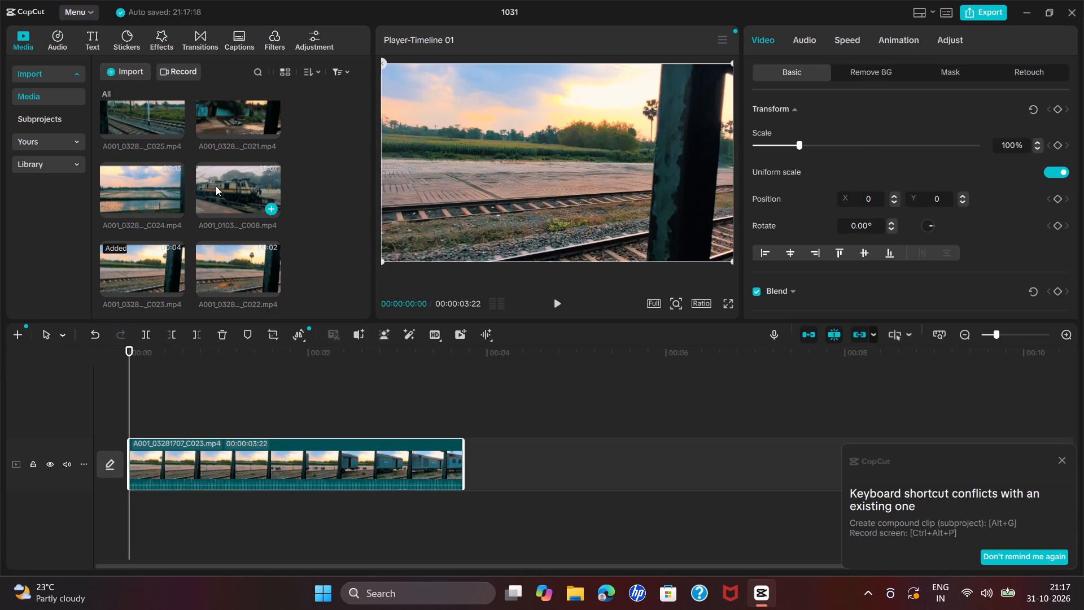
Insert A001_01031007_C008.mp4, A001_03281706_C021.mp4 and A001_03281737_C025.mp4 in turn at the timeline's start, previewing the C024 clip along the way.
{"action": "left_click", "coordinate": [216, 186]}
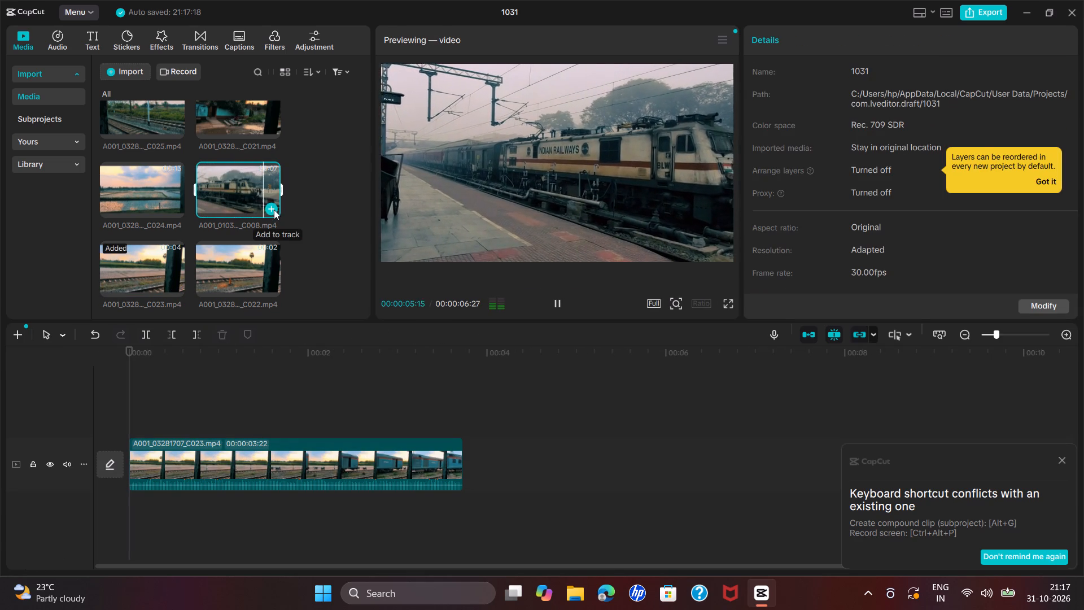
{"action": "left_click", "coordinate": [273, 209]}
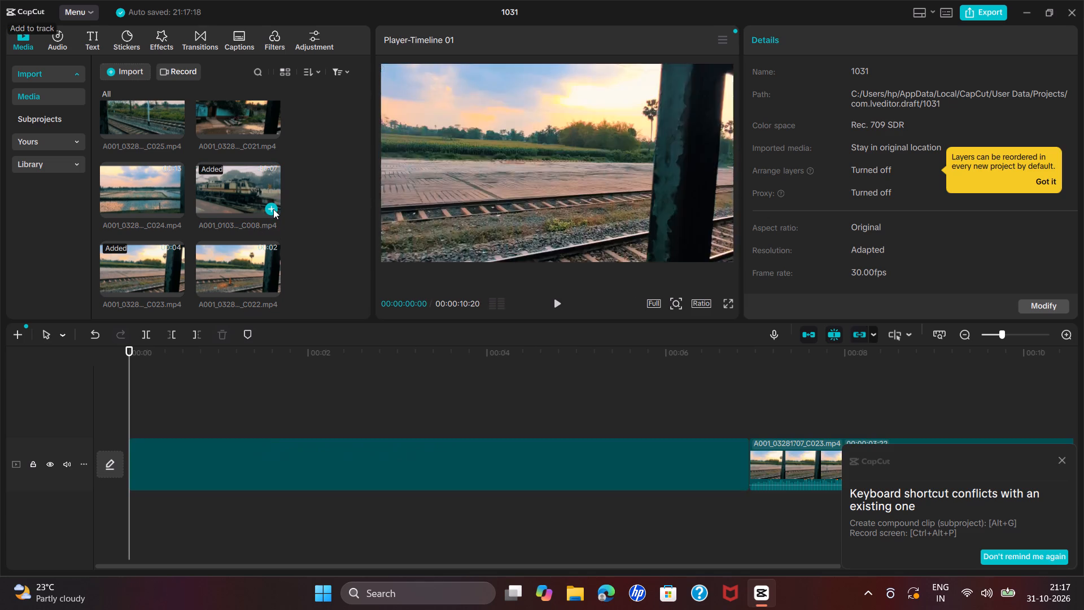
{"action": "left_click", "coordinate": [141, 188]}
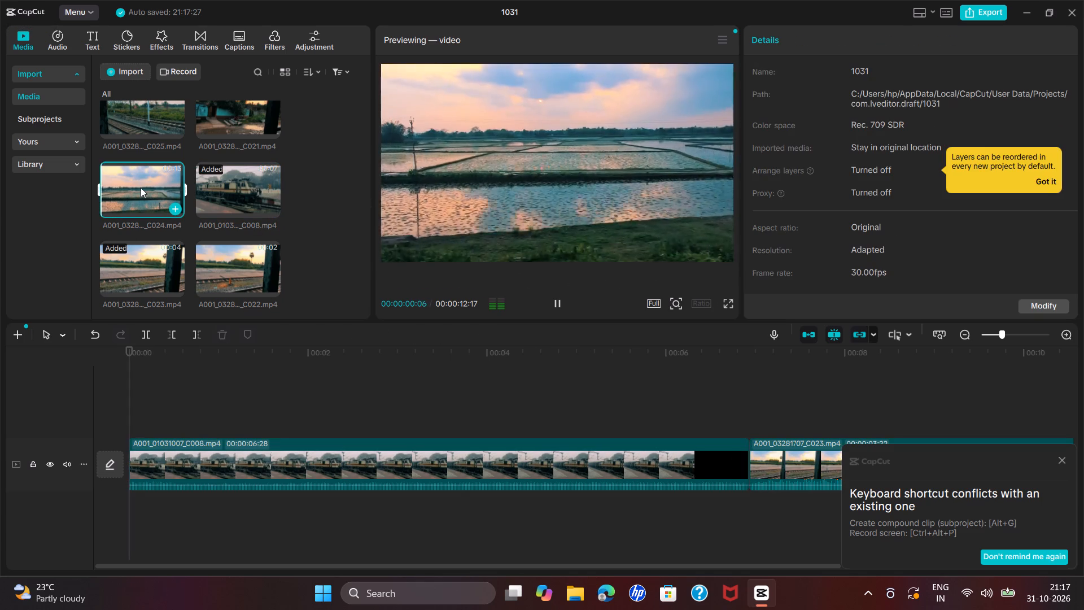
{"action": "scroll", "coordinate": [141, 188], "scroll_direction": "up", "scroll_amount": 1}
{"action": "scroll", "coordinate": [220, 169], "scroll_direction": "up", "scroll_amount": 1}
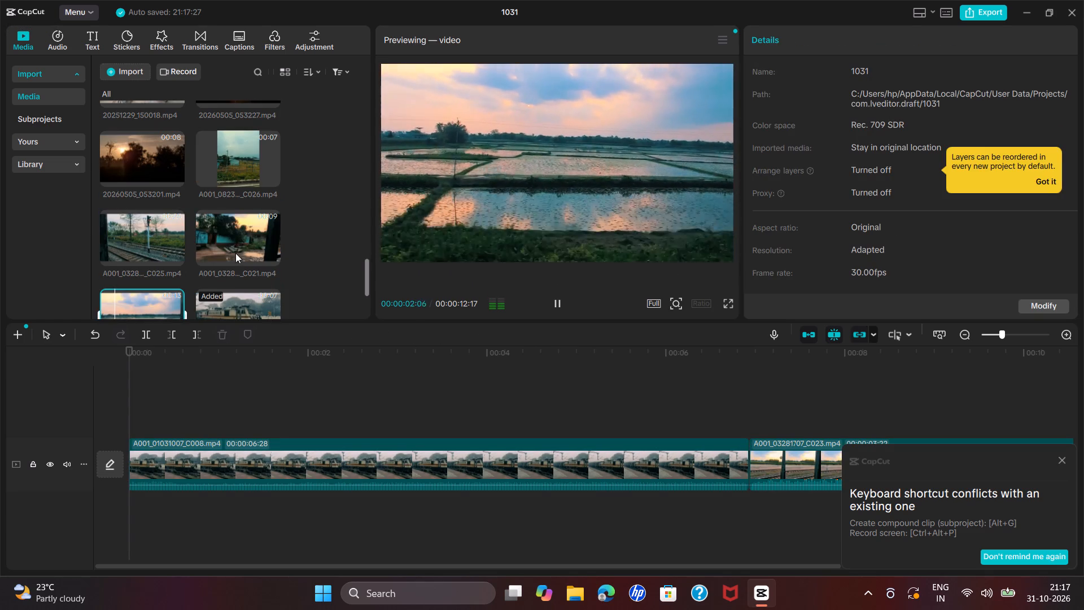
{"action": "left_click", "coordinate": [236, 256]}
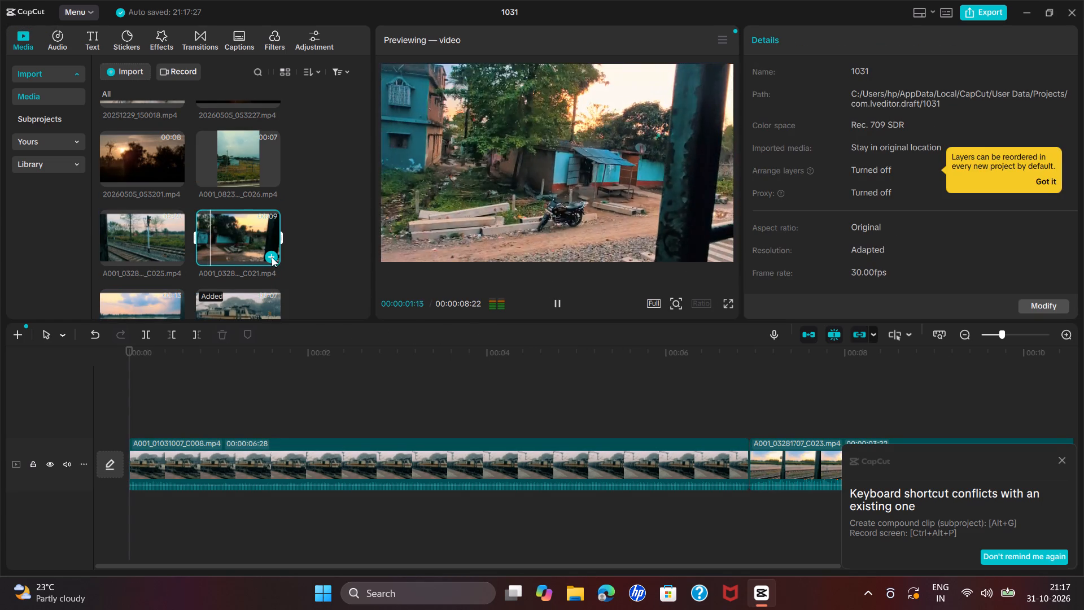
{"action": "left_click", "coordinate": [271, 257]}
{"action": "left_click", "coordinate": [141, 242]}
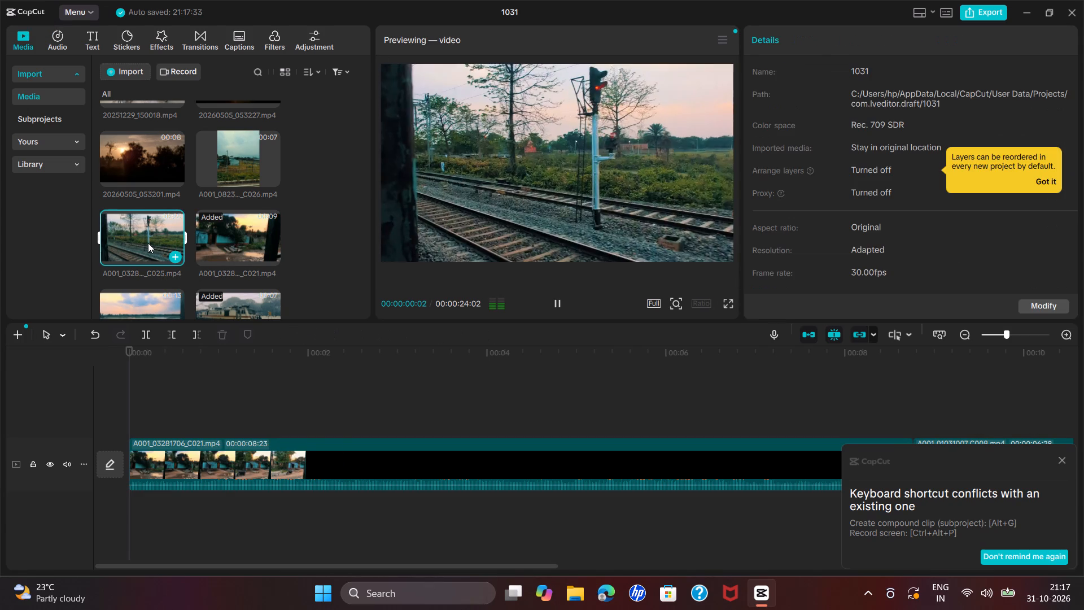
{"action": "left_click", "coordinate": [176, 256]}
Preview the portrait C026 clip and the sunset clips 20260505_053201.mp4 and 20260505_053227.mp4, and look through the remaining imported media.
{"action": "scroll", "coordinate": [176, 256], "scroll_direction": "up", "scroll_amount": 2}
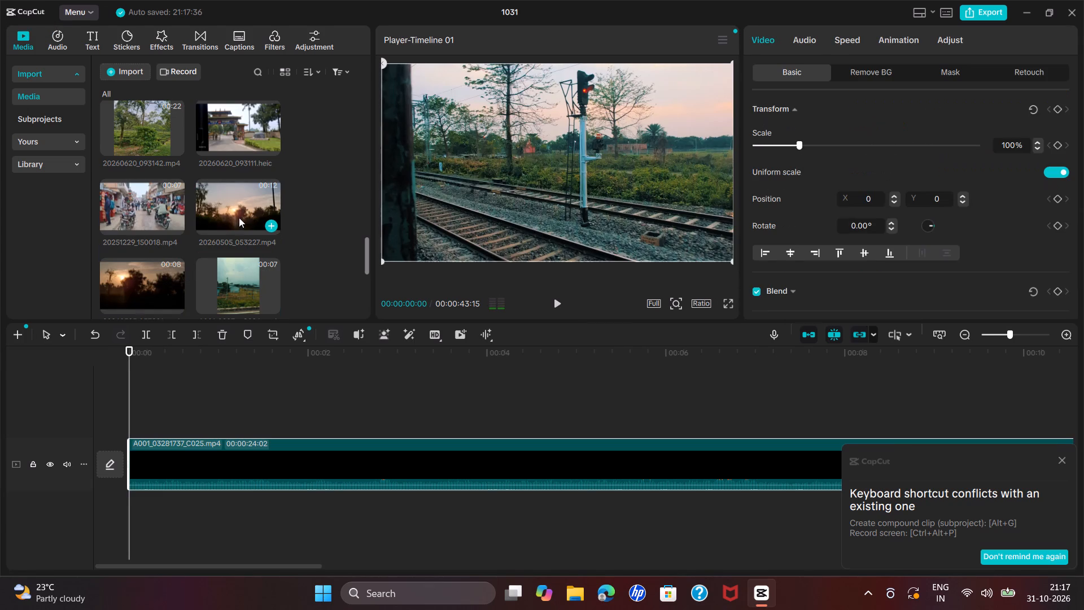
{"action": "left_click", "coordinate": [229, 286]}
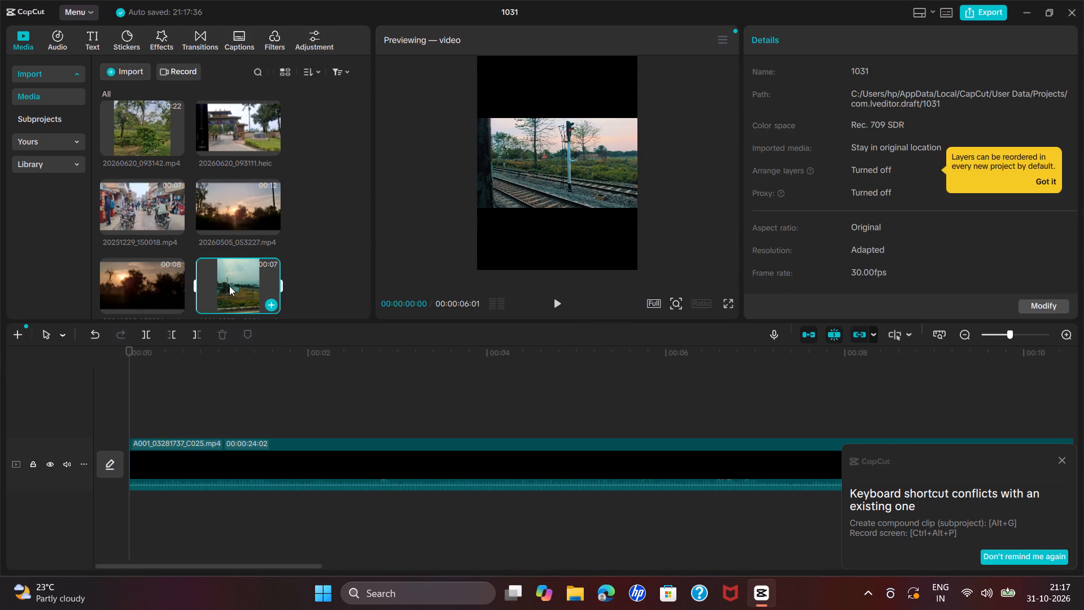
{"action": "left_click", "coordinate": [229, 286]}
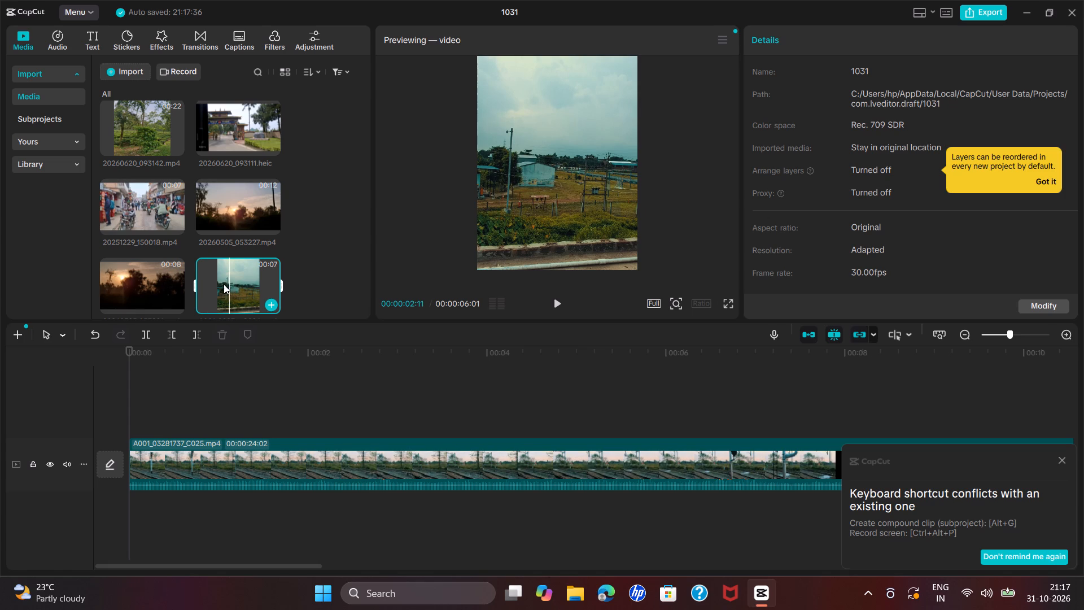
{"action": "left_click", "coordinate": [154, 289]}
{"action": "left_click", "coordinate": [218, 290]}
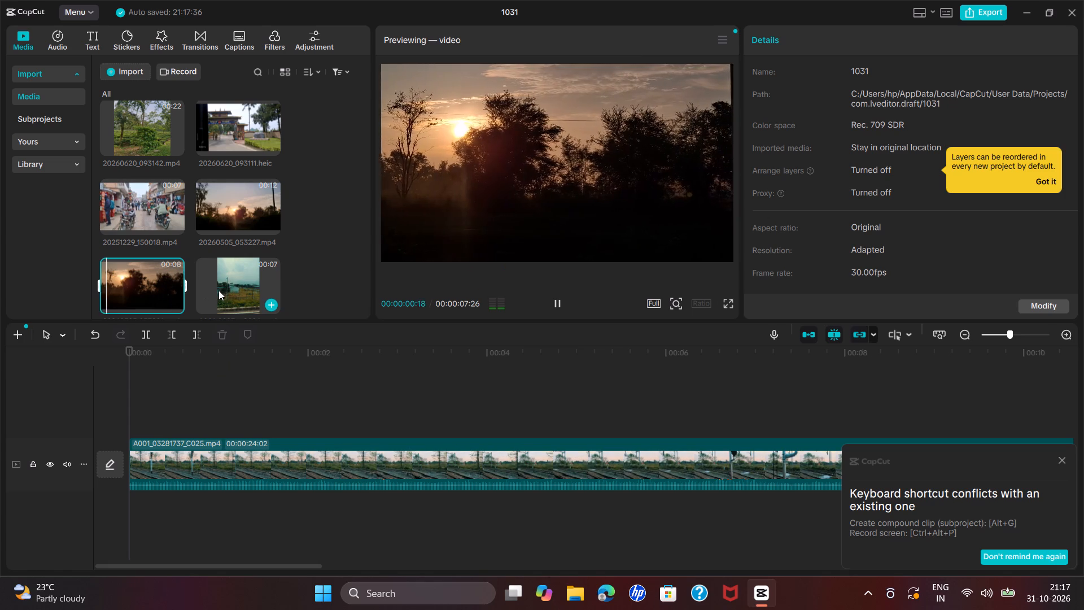
{"action": "left_click", "coordinate": [239, 190]}
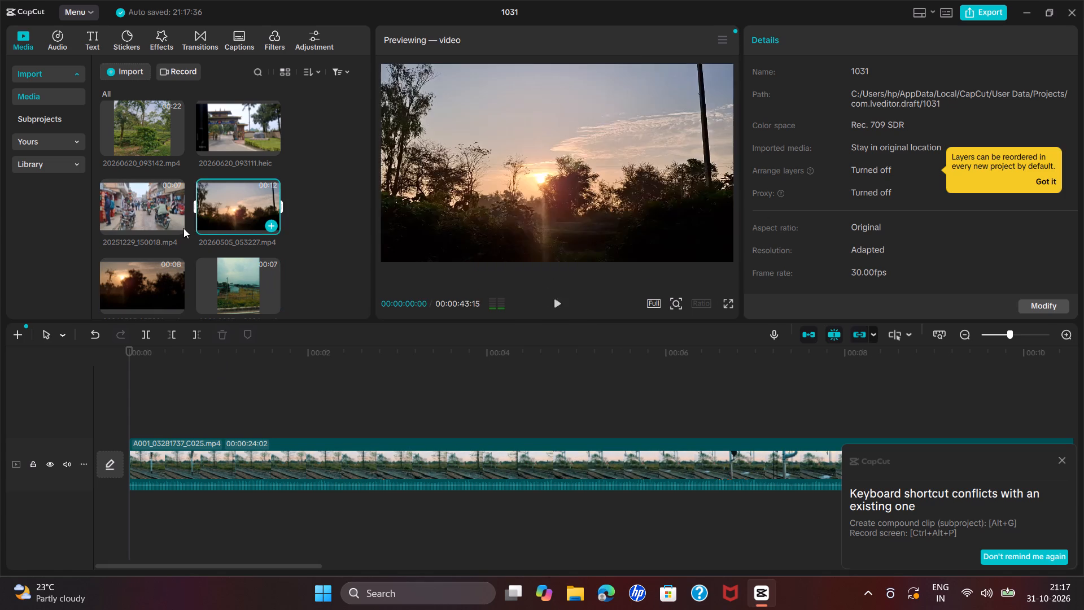
{"action": "scroll", "coordinate": [152, 213], "scroll_direction": "up", "scroll_amount": 2}
{"action": "scroll", "coordinate": [204, 213], "scroll_direction": "up", "scroll_amount": 3}
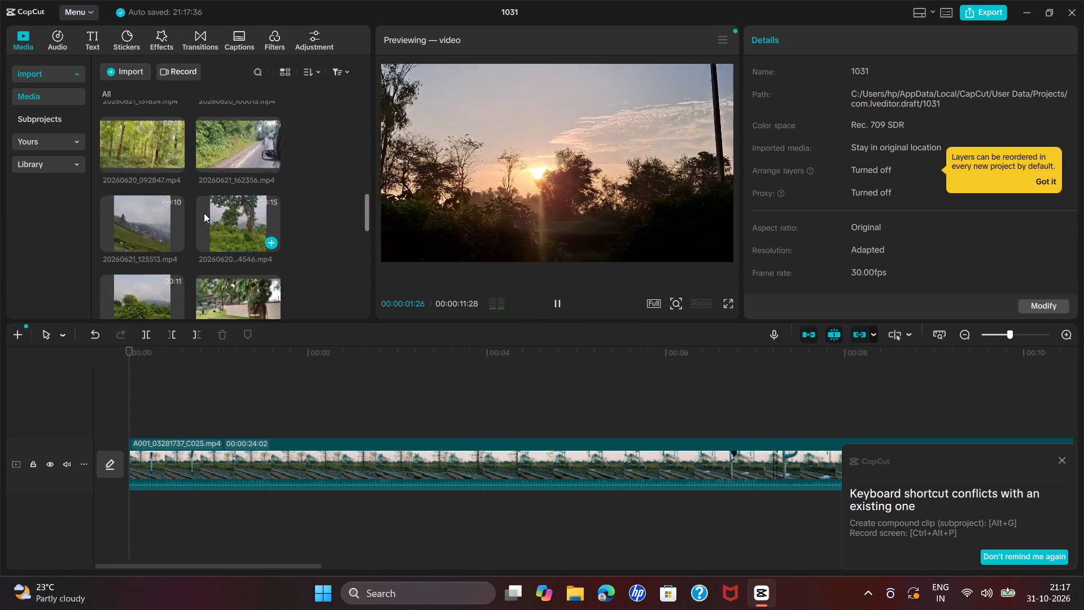
{"action": "scroll", "coordinate": [204, 213], "scroll_direction": "up", "scroll_amount": 13}
{"action": "scroll", "coordinate": [204, 213], "scroll_direction": "down", "scroll_amount": 11}
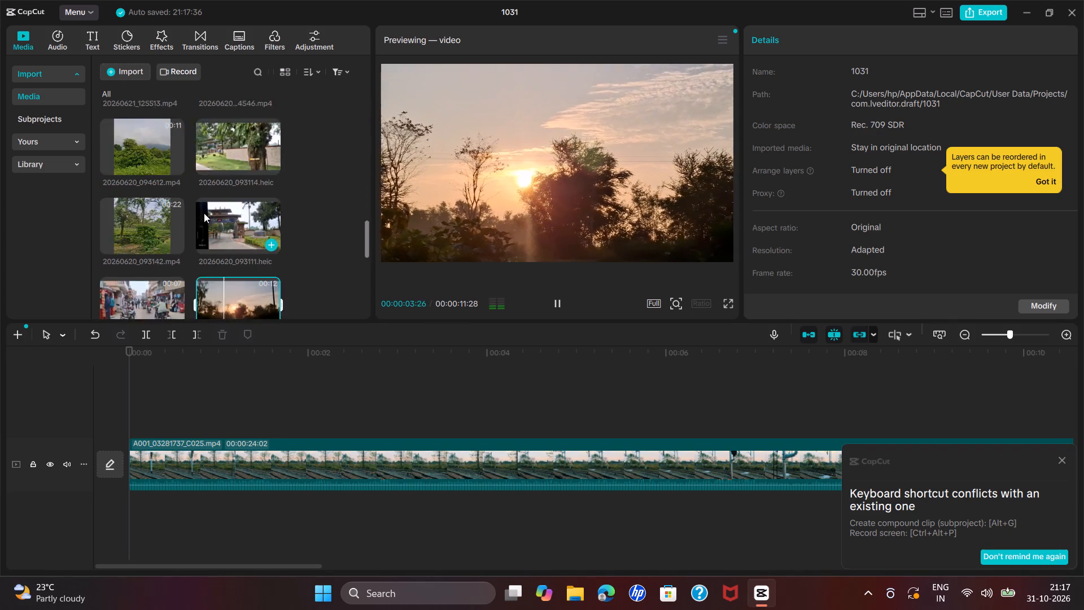
{"action": "scroll", "coordinate": [204, 213], "scroll_direction": "down", "scroll_amount": 13}
{"action": "scroll", "coordinate": [204, 214], "scroll_direction": "up", "scroll_amount": 4}
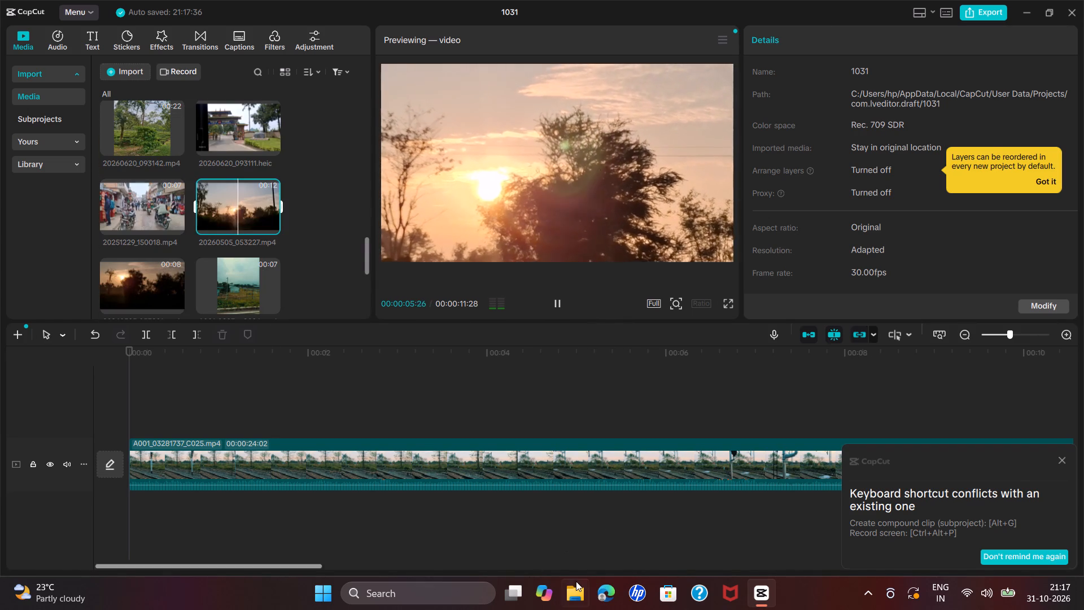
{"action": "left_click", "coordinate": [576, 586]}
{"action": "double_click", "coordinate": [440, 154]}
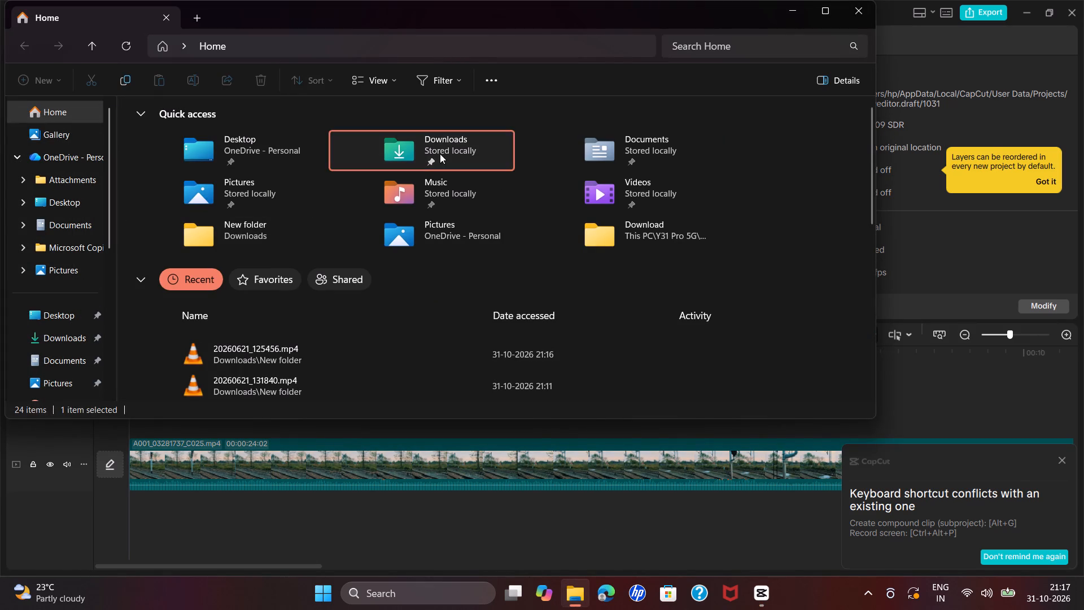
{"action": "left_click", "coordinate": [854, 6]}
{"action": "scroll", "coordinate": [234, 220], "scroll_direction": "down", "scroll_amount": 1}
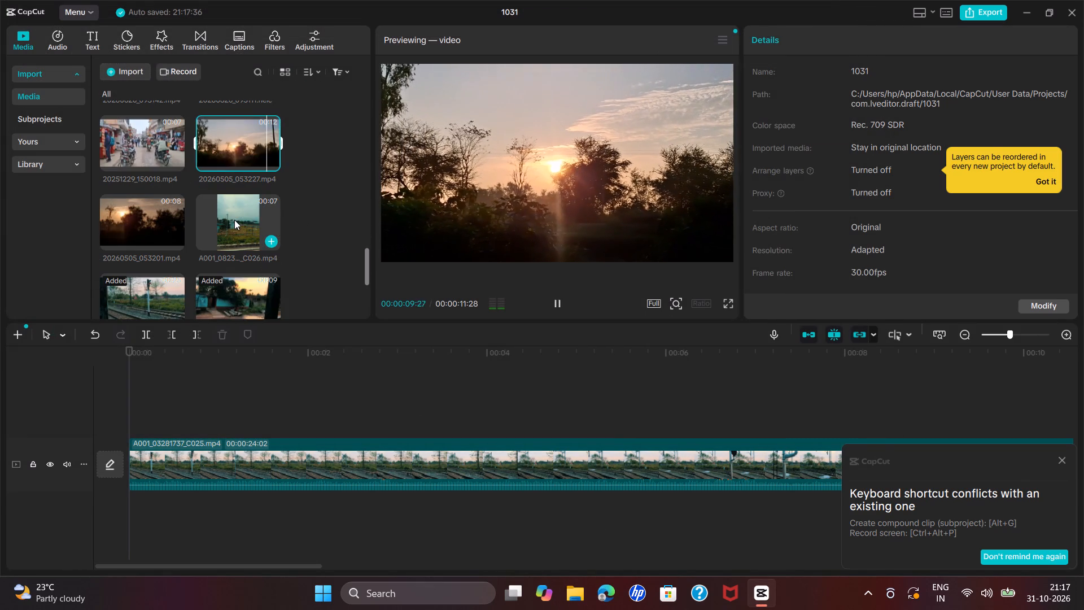
Insert A001_03281723_C024.mp4 and then A001_03281707_C022.mp4 at the start of the timeline.
{"action": "scroll", "coordinate": [156, 269], "scroll_direction": "down", "scroll_amount": 2}
{"action": "scroll", "coordinate": [168, 239], "scroll_direction": "up", "scroll_amount": 2}
{"action": "scroll", "coordinate": [172, 272], "scroll_direction": "down", "scroll_amount": 2}
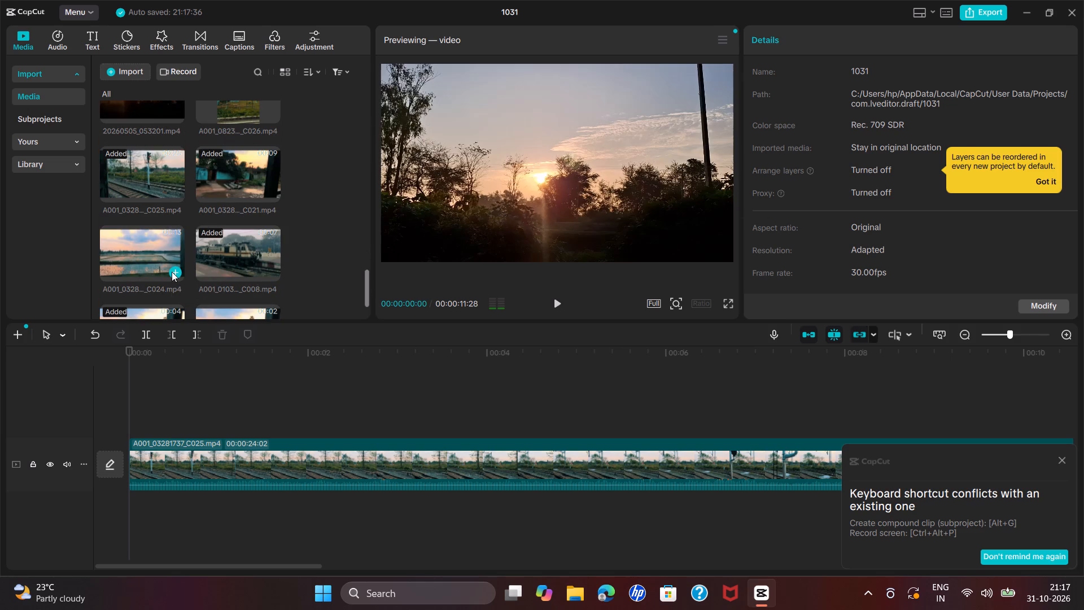
{"action": "left_click", "coordinate": [174, 274]}
{"action": "scroll", "coordinate": [237, 254], "scroll_direction": "down", "scroll_amount": 3}
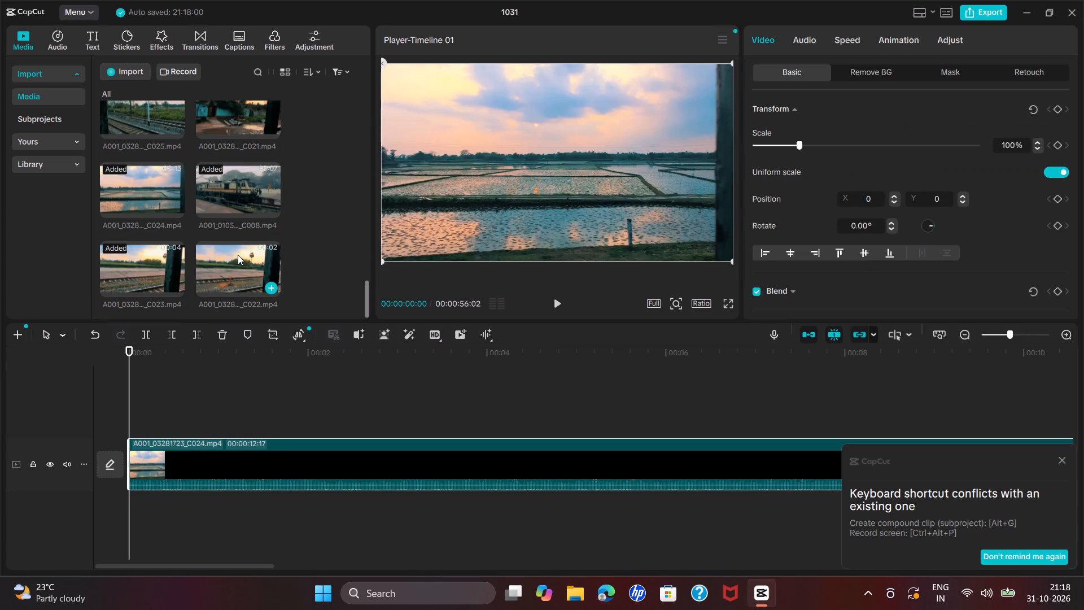
{"action": "scroll", "coordinate": [238, 255], "scroll_direction": "down", "scroll_amount": 1}
{"action": "left_click", "coordinate": [269, 285]}
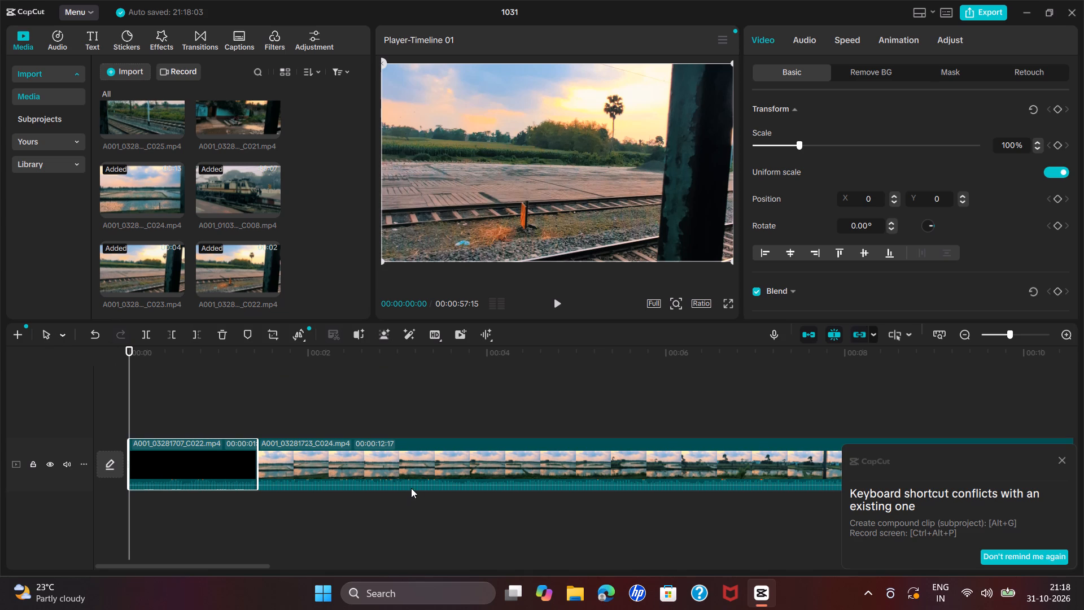
Dismiss the notification about conflicting keyboard shortcuts.
{"action": "left_click", "coordinate": [1061, 454]}
{"action": "left_click", "coordinate": [1061, 467]}
{"action": "left_click", "coordinate": [1063, 458]}
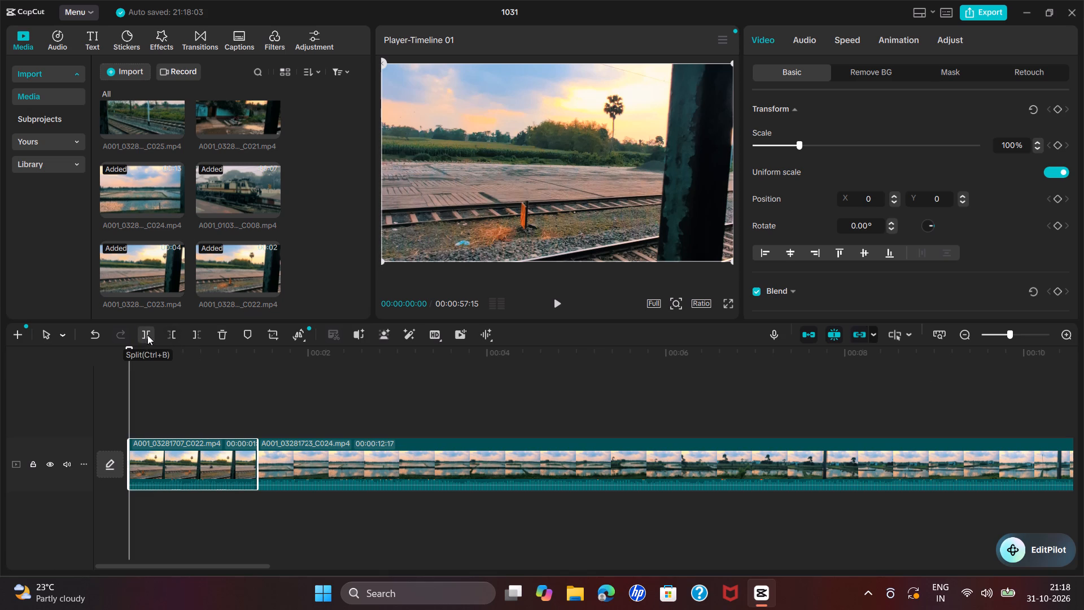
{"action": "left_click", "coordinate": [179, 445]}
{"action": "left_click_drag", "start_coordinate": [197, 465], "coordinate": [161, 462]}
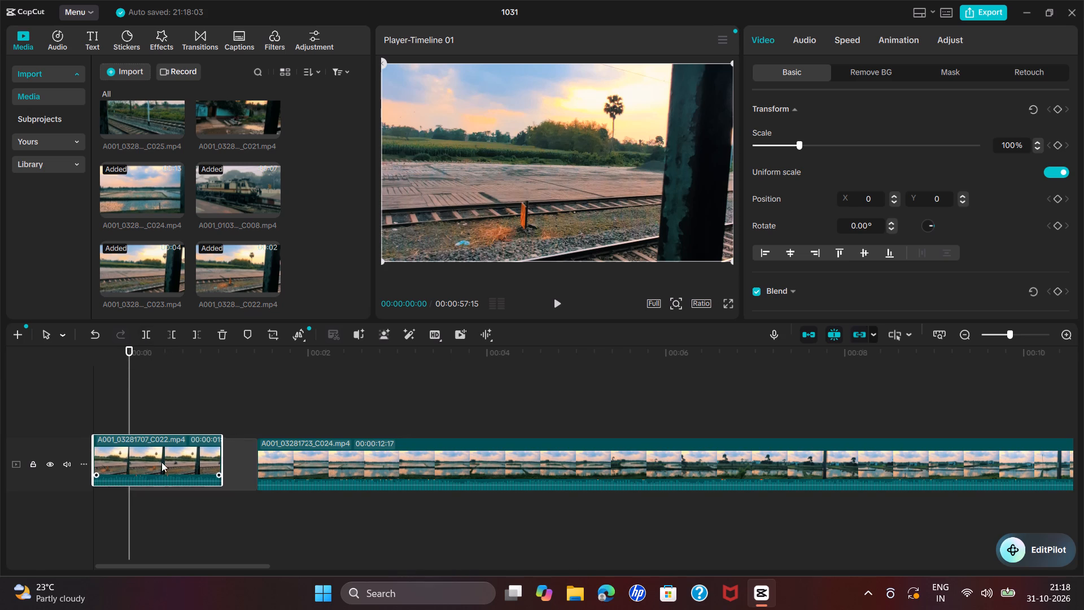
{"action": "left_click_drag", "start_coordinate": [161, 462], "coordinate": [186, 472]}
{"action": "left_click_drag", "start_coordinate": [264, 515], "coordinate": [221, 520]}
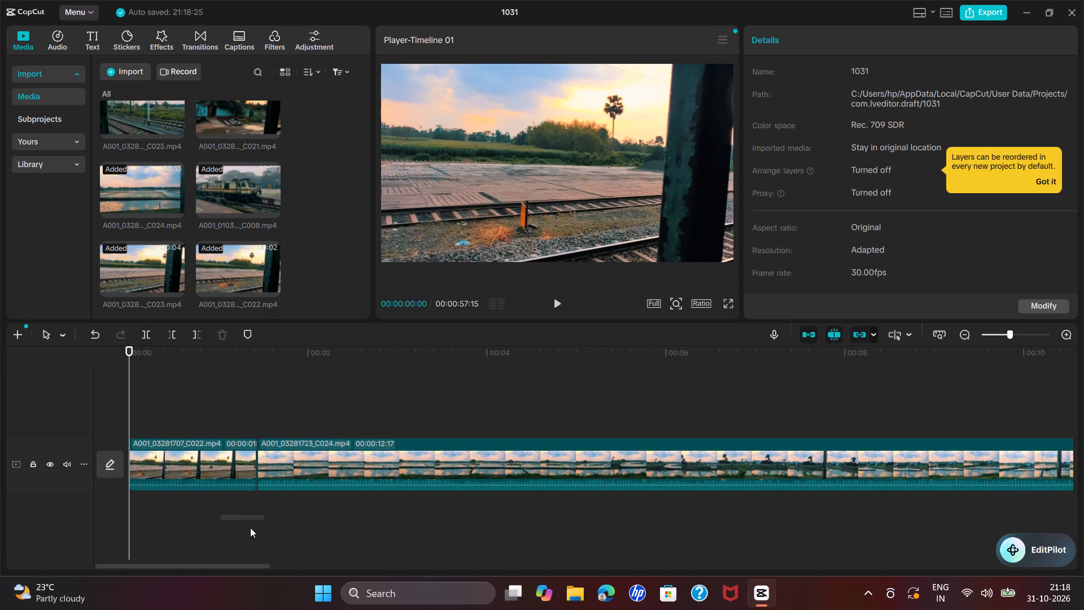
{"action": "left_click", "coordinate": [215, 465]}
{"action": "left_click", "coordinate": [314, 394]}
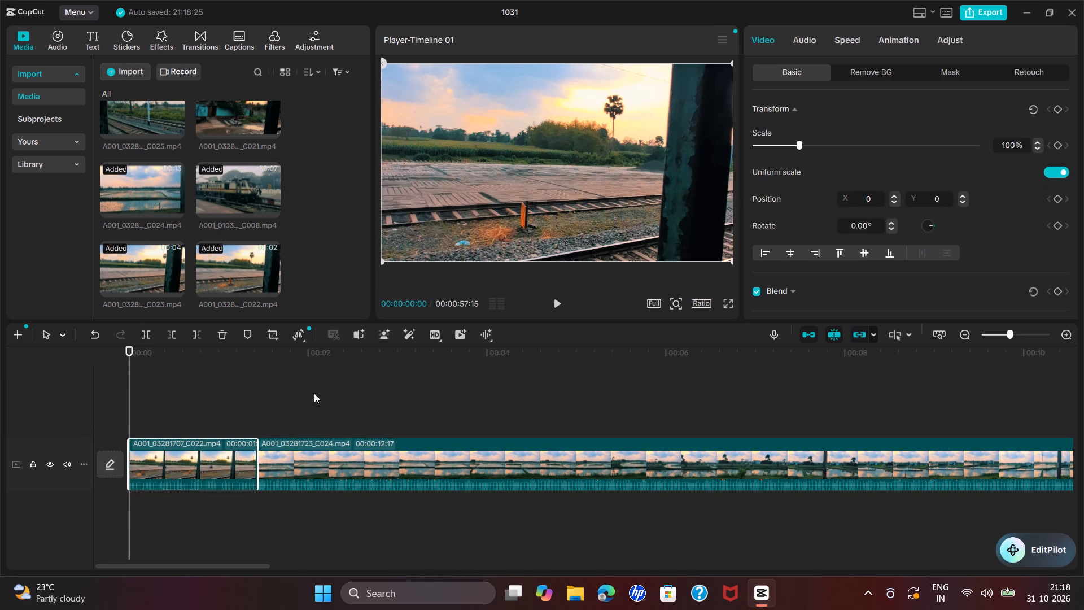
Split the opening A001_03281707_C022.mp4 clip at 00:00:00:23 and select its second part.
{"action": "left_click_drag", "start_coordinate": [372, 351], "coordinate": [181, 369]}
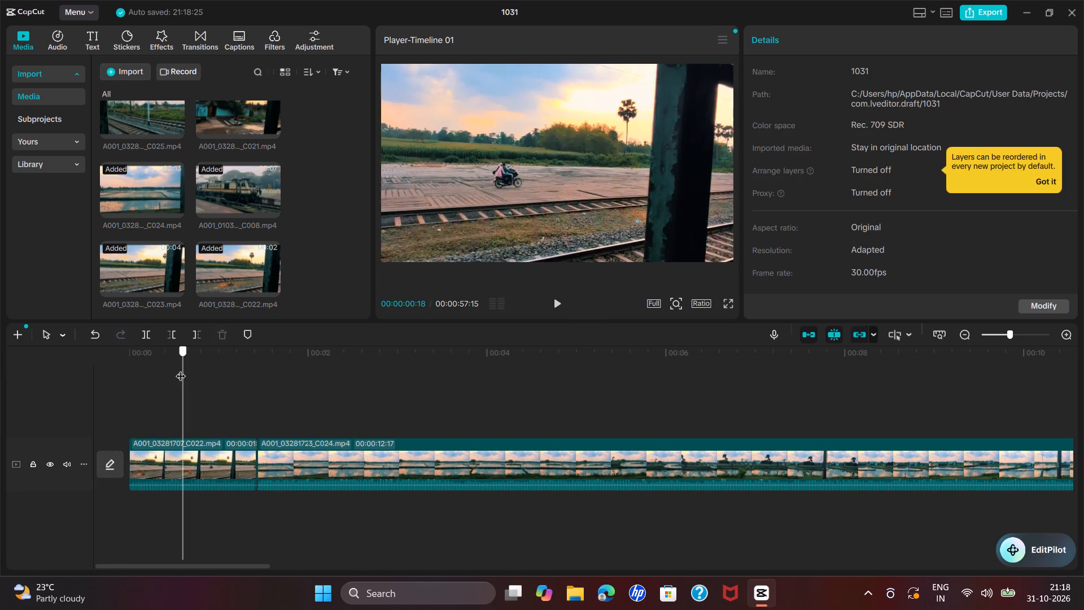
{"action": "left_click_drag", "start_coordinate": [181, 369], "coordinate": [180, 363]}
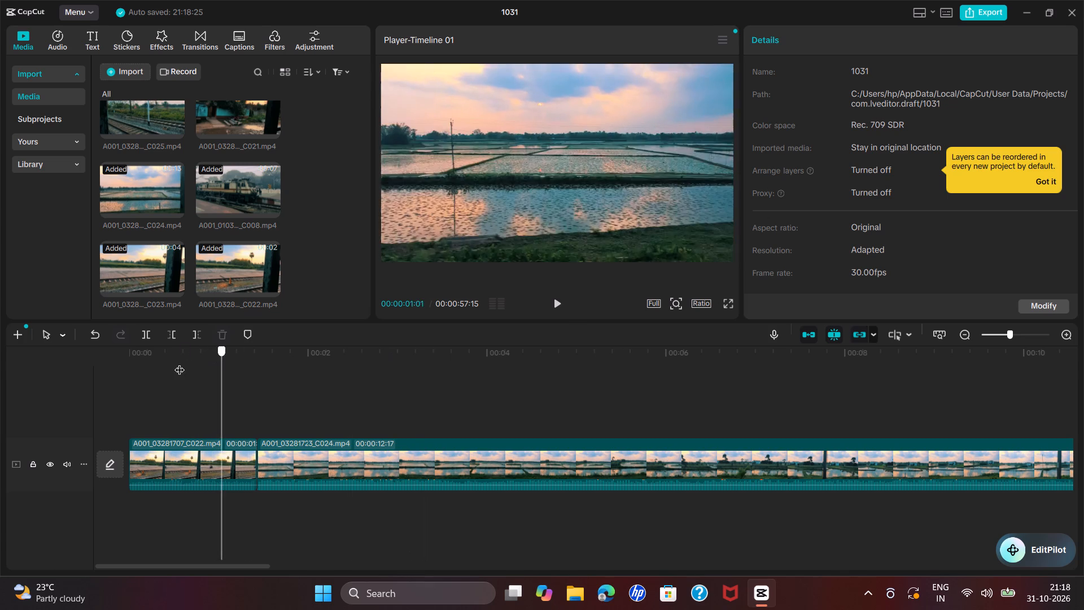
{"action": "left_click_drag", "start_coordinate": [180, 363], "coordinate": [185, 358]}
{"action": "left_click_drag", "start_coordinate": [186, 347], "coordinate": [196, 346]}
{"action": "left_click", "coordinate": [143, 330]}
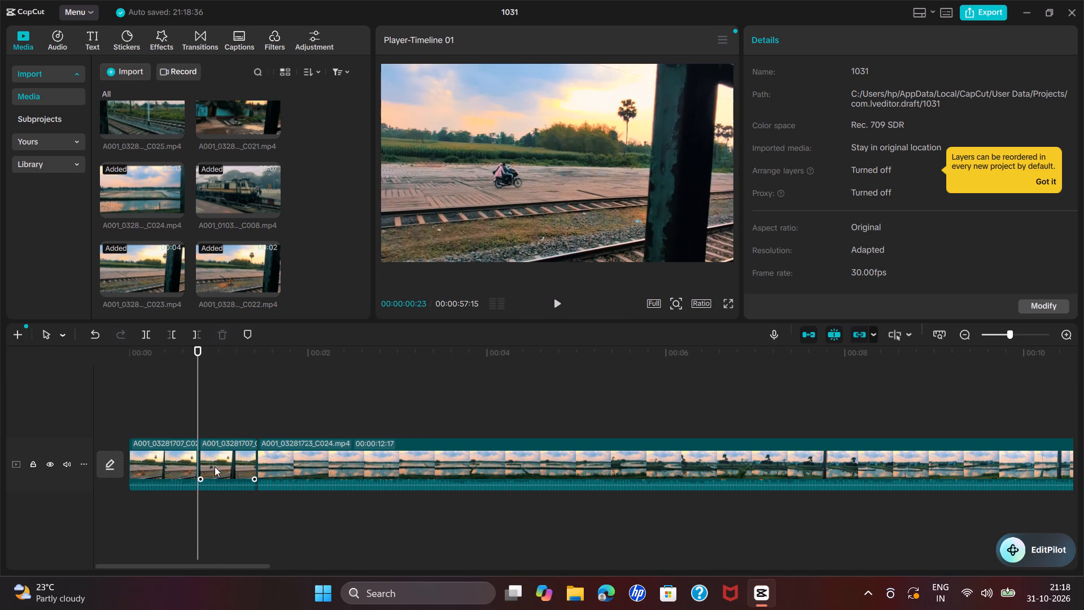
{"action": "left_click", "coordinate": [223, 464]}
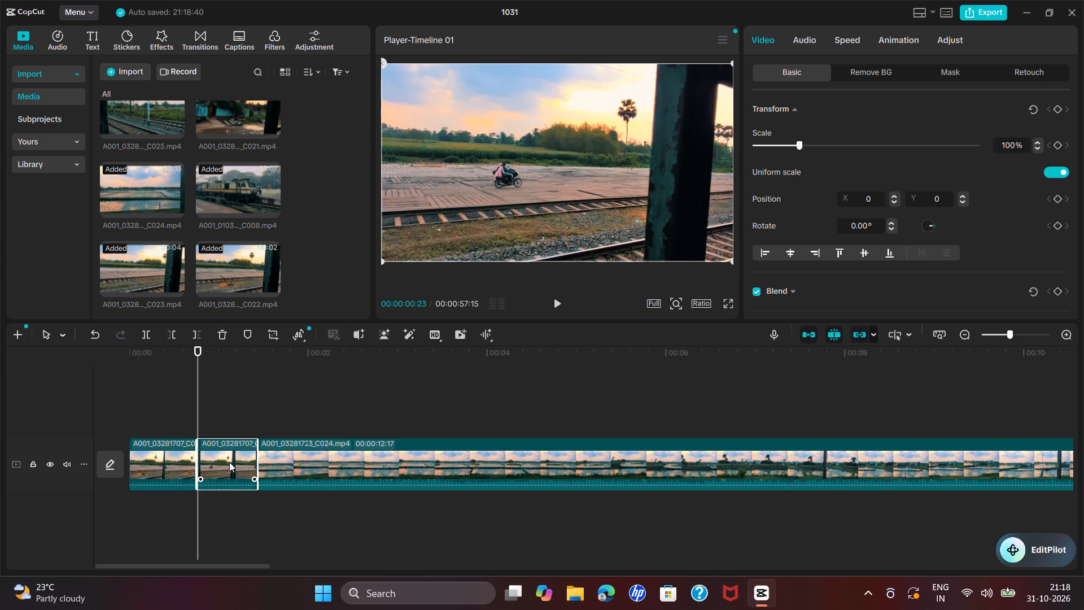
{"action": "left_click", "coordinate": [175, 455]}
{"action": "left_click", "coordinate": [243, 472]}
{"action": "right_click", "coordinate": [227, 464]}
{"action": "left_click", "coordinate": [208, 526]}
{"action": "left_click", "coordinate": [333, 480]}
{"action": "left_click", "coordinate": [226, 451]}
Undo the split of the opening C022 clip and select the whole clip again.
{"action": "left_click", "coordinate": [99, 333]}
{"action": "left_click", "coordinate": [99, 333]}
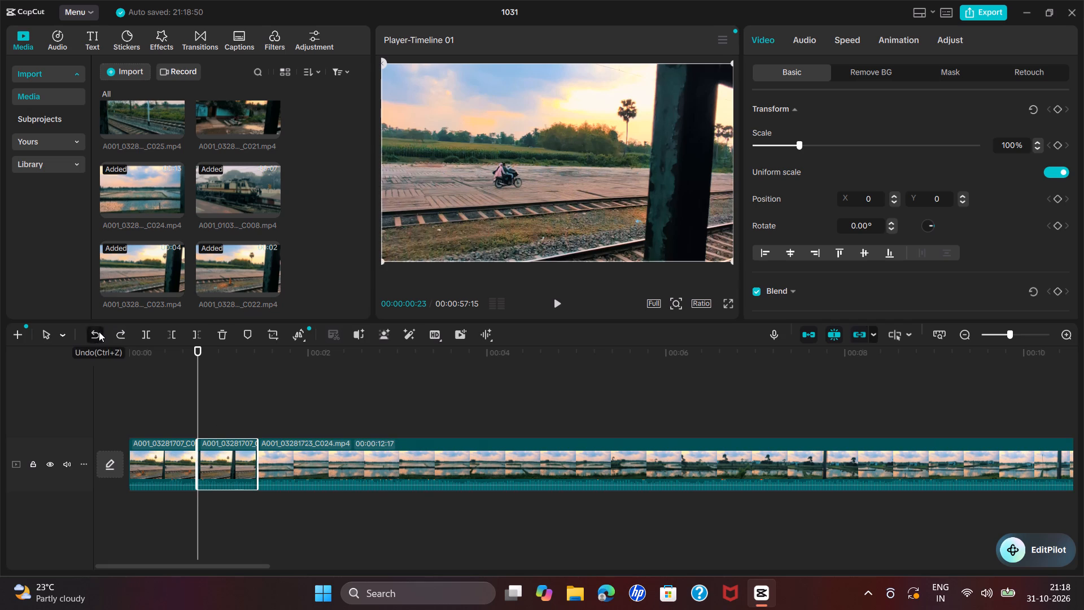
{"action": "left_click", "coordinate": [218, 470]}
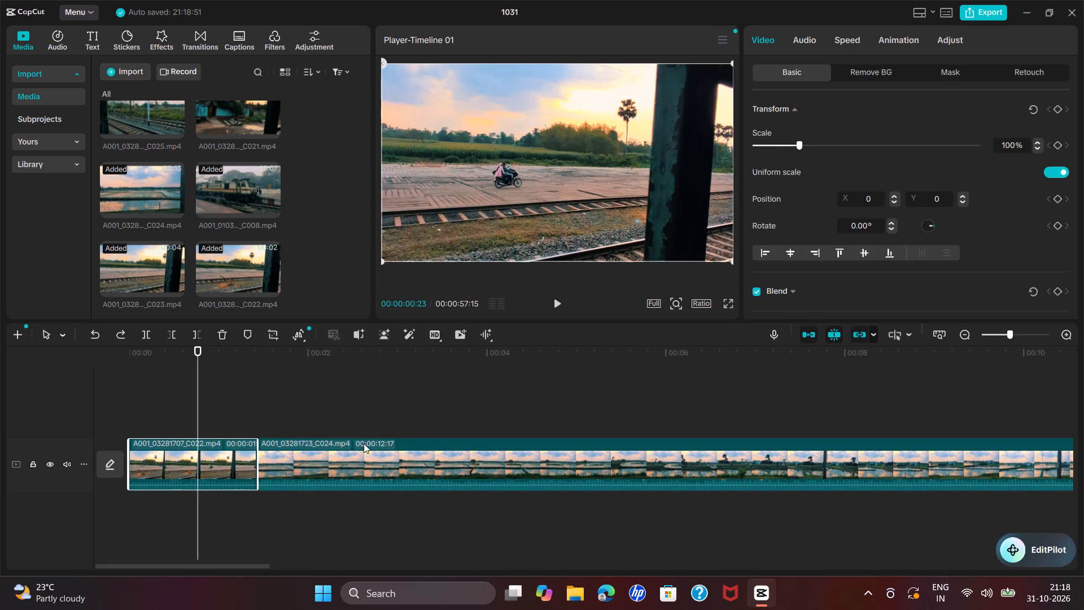
Play the opening C022 clip through its cut to C024, replay it from the start, and look over the clip's available actions.
{"action": "left_click", "coordinate": [556, 297]}
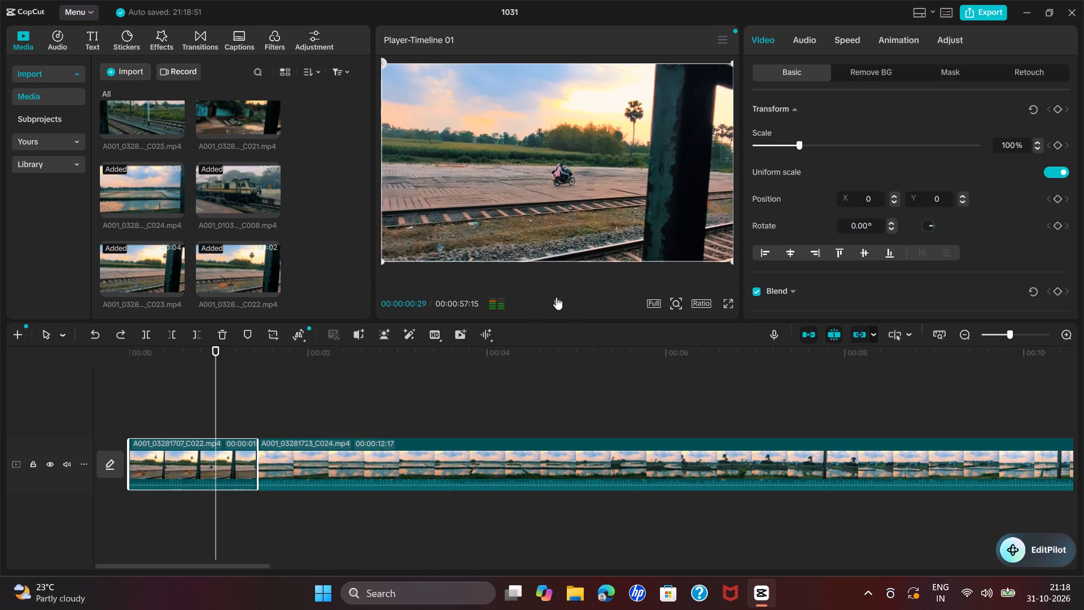
{"action": "left_click", "coordinate": [556, 297]}
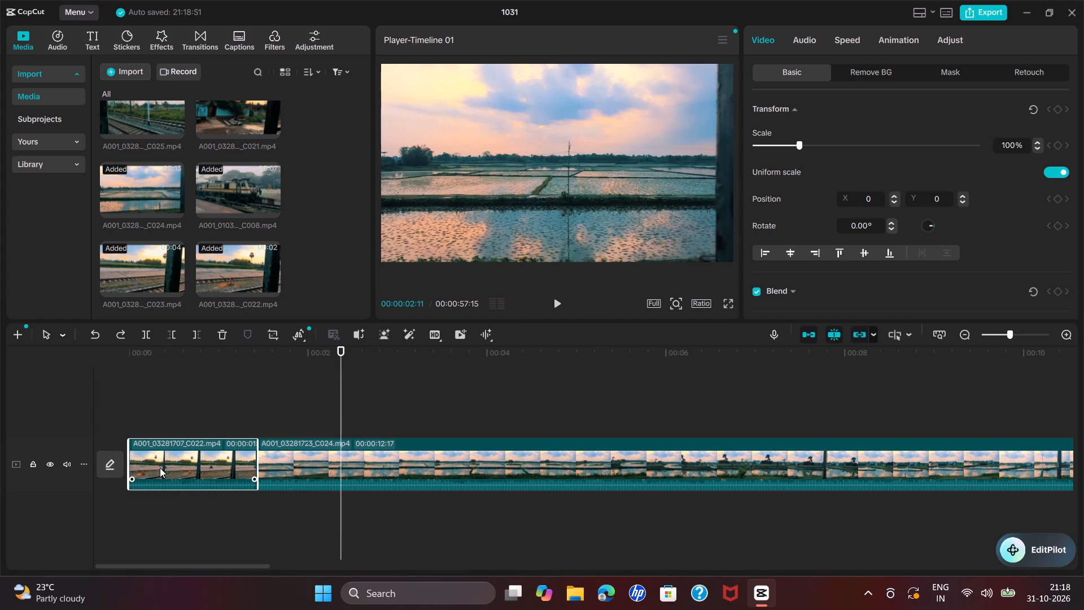
{"action": "left_click", "coordinate": [160, 468]}
{"action": "left_click_drag", "start_coordinate": [337, 378], "coordinate": [144, 412]}
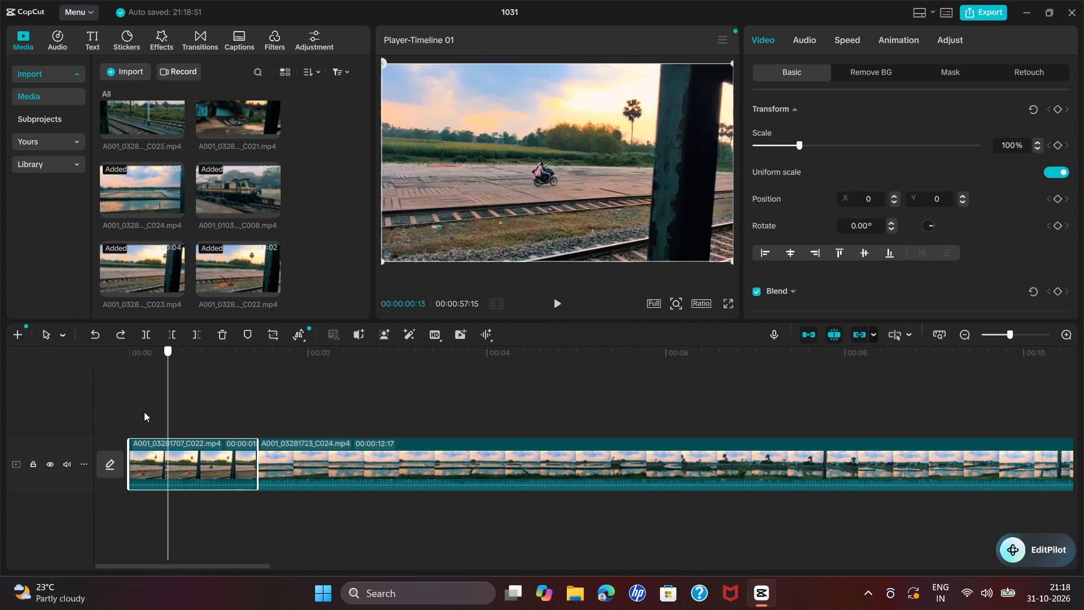
{"action": "left_click_drag", "start_coordinate": [144, 412], "coordinate": [102, 420]}
{"action": "left_click", "coordinate": [556, 304]}
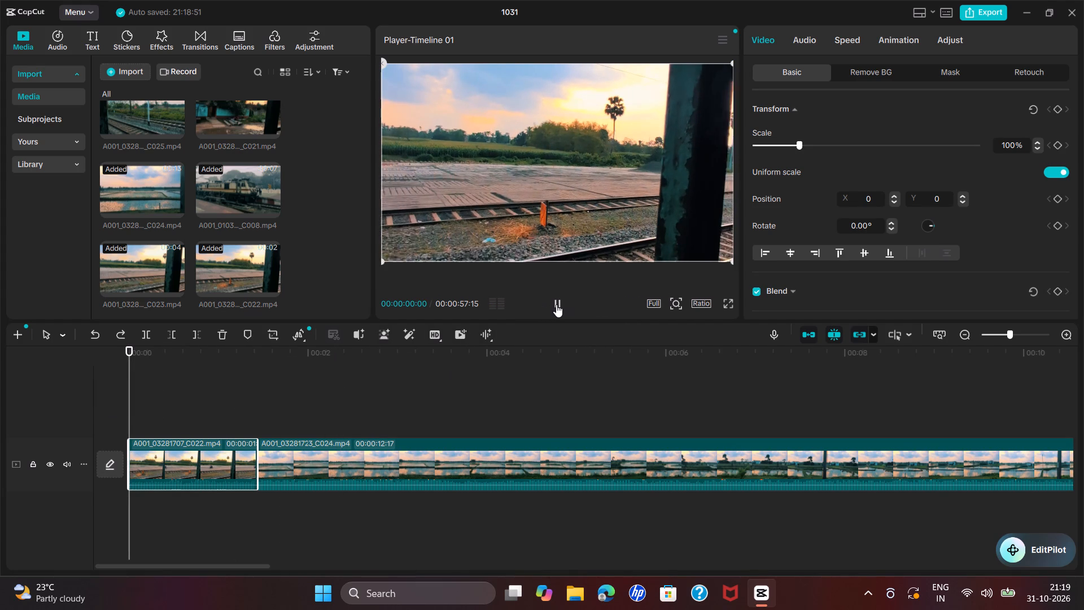
{"action": "left_click", "coordinate": [558, 302]}
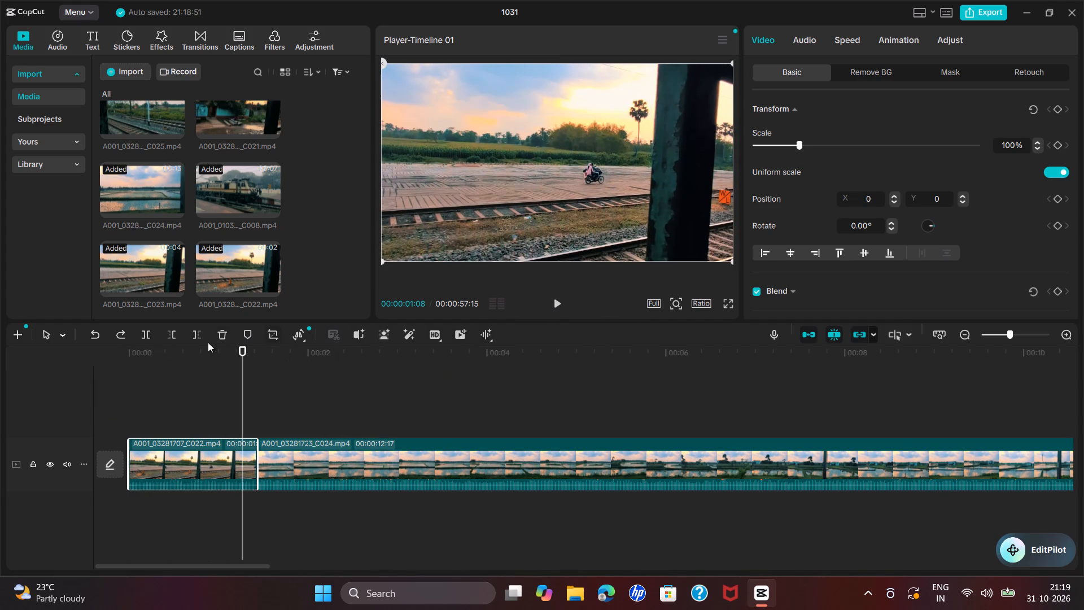
{"action": "left_click_drag", "start_coordinate": [190, 348], "coordinate": [180, 351]}
{"action": "left_click", "coordinate": [145, 360]}
{"action": "right_click", "coordinate": [196, 454]}
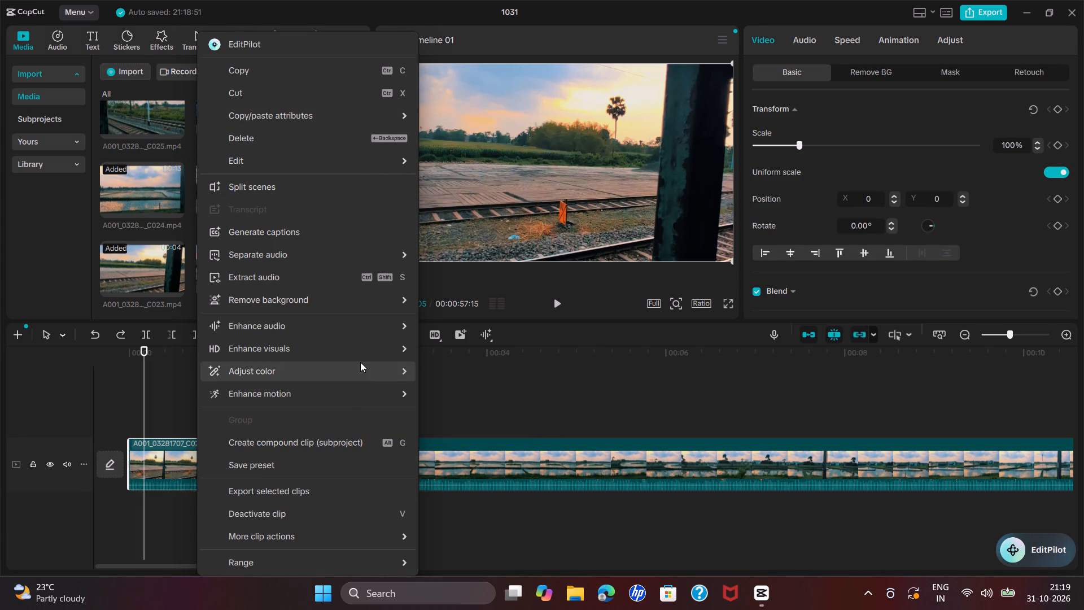
{"action": "left_click", "coordinate": [458, 416]}
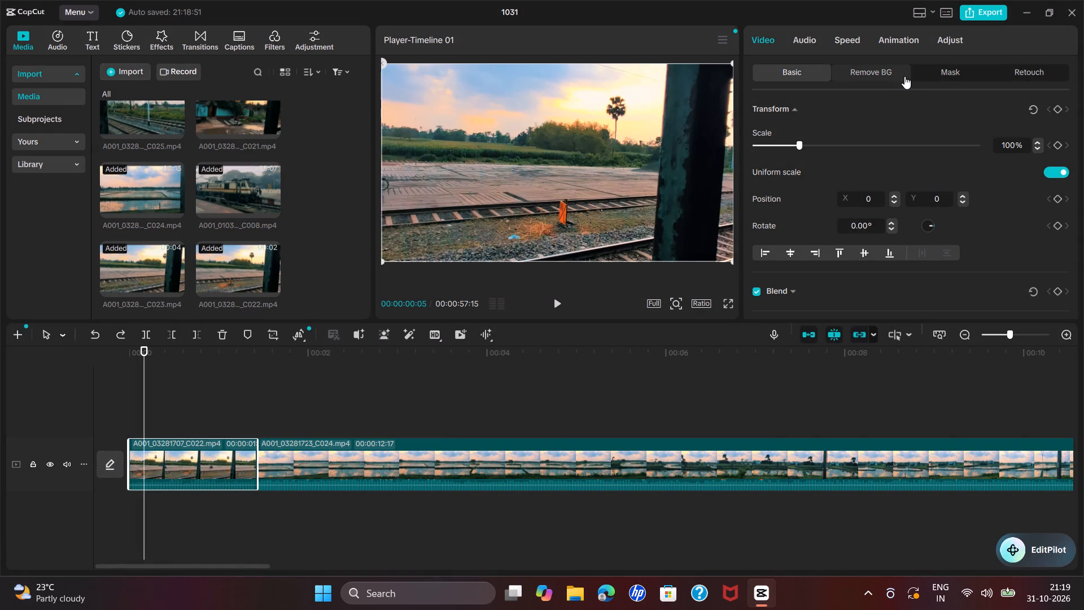
Apply a Custom speed curve to the opening A001_03281707_C022.mp4 clip.
{"action": "left_click", "coordinate": [851, 34]}
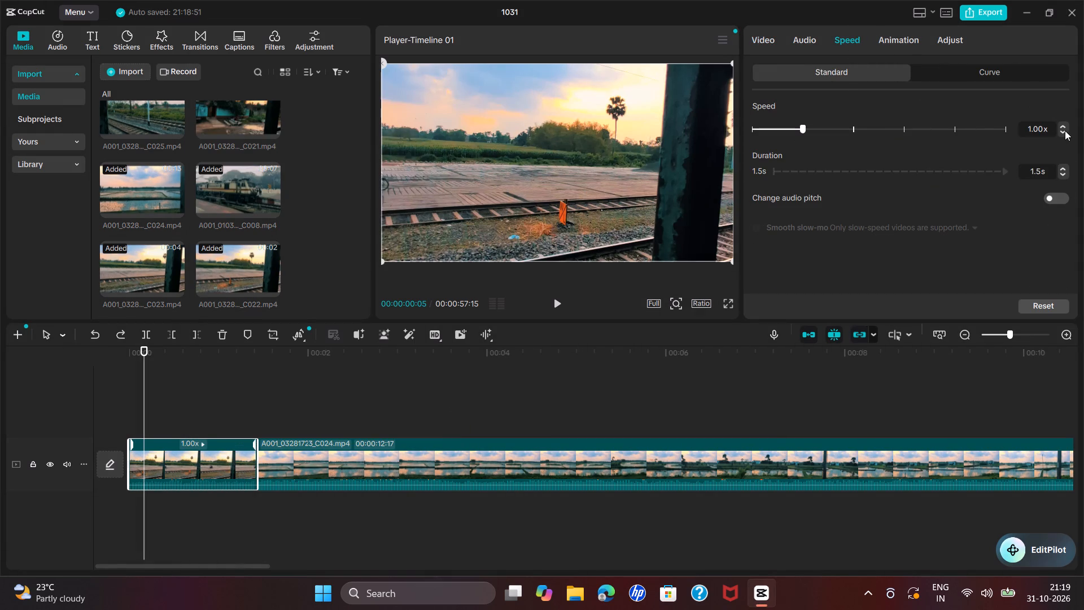
{"action": "left_click", "coordinate": [1013, 67]}
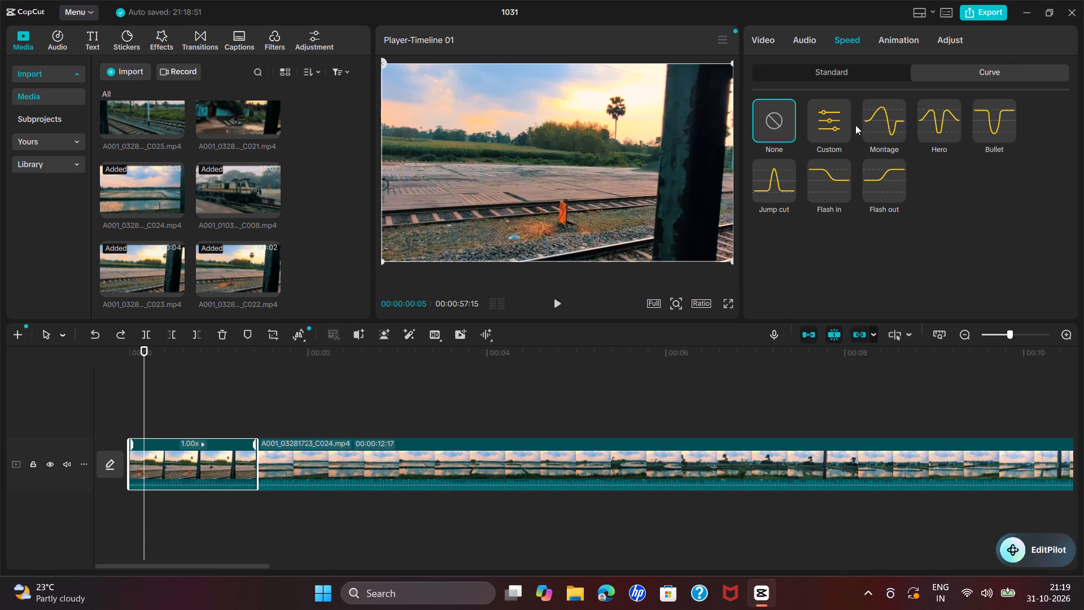
{"action": "left_click", "coordinate": [838, 125]}
{"action": "scroll", "coordinate": [849, 241], "scroll_direction": "down", "scroll_amount": 2}
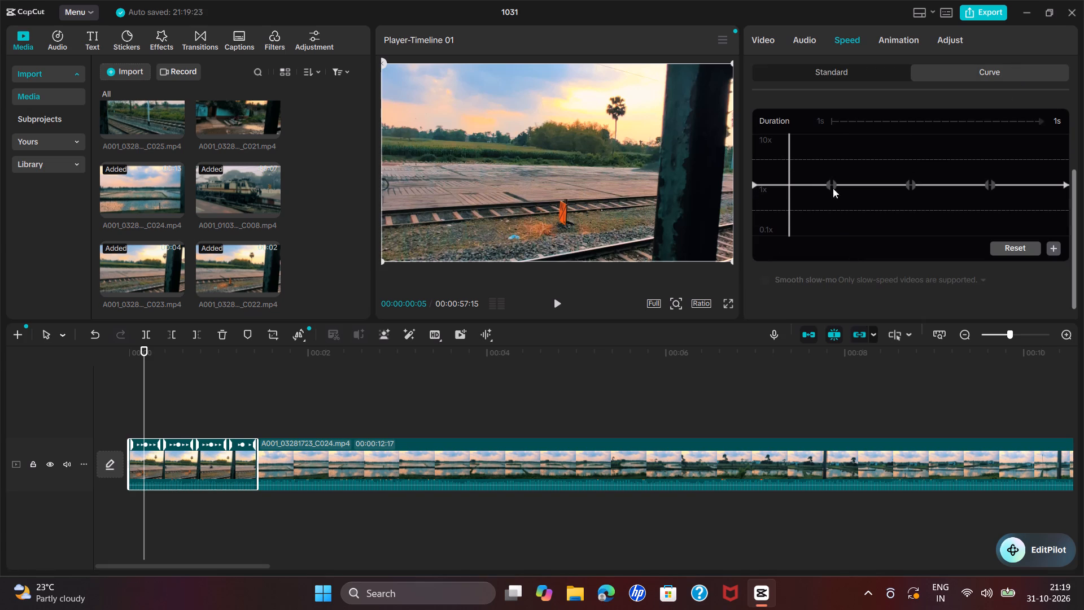
Move the speed curve's first control point slightly earlier and lower both its sides to about 0.4x for slow motion.
{"action": "left_click_drag", "start_coordinate": [805, 186], "coordinate": [809, 175]}
{"action": "left_click_drag", "start_coordinate": [833, 184], "coordinate": [832, 206]}
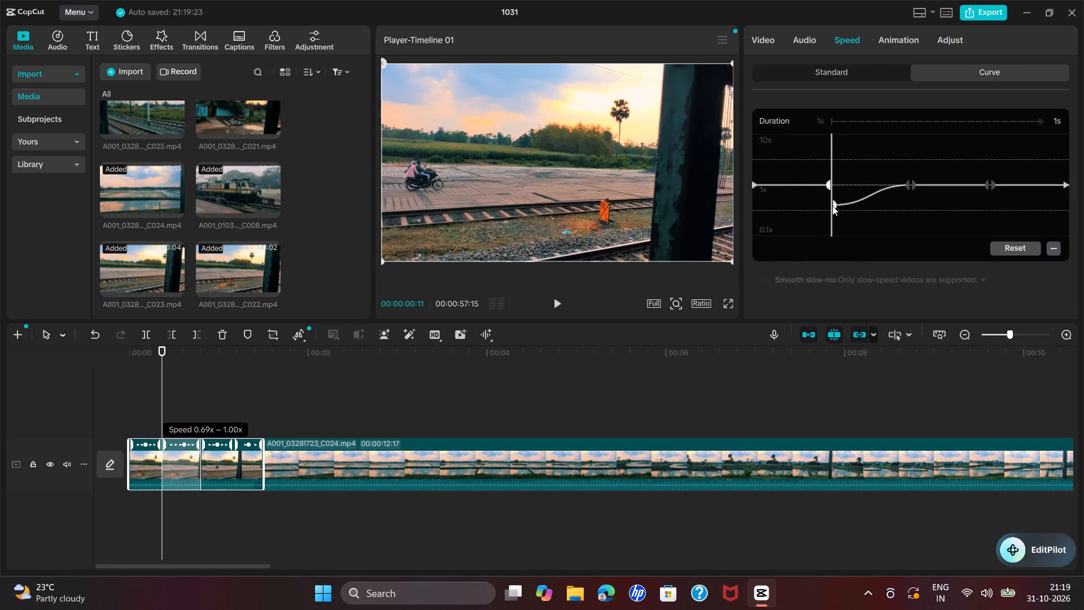
{"action": "left_click_drag", "start_coordinate": [832, 206], "coordinate": [829, 197]}
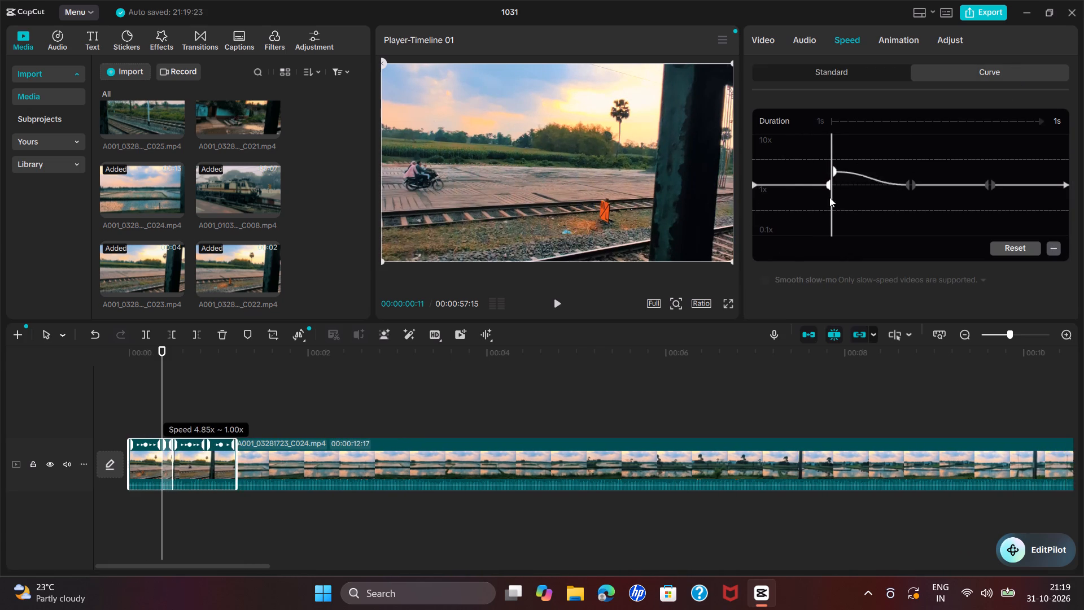
{"action": "left_click_drag", "start_coordinate": [829, 197], "coordinate": [820, 221]}
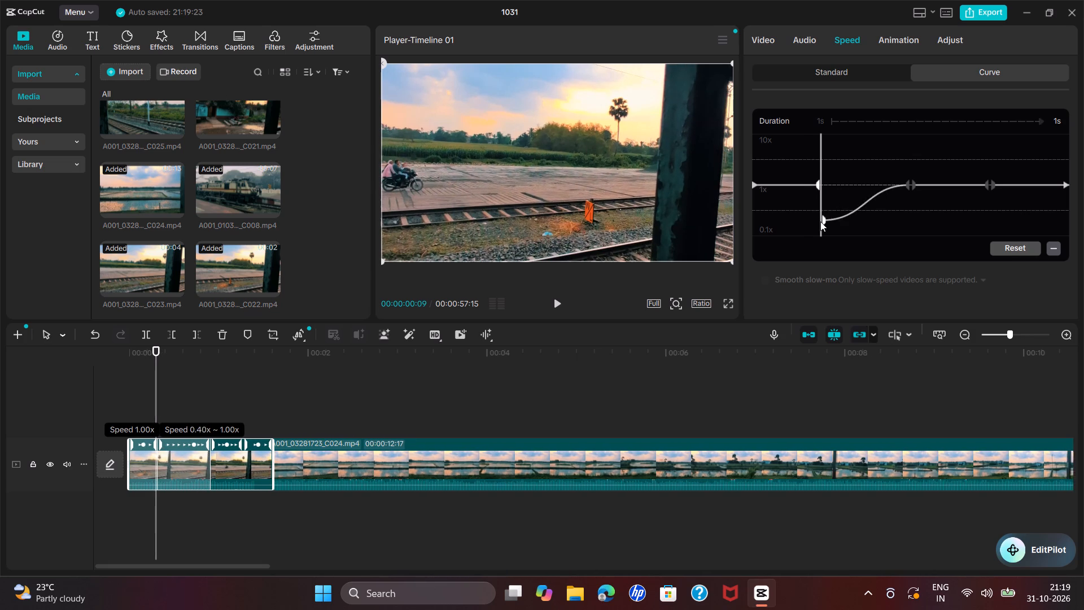
{"action": "left_click_drag", "start_coordinate": [820, 221], "coordinate": [818, 213]}
{"action": "left_click_drag", "start_coordinate": [817, 185], "coordinate": [812, 203]}
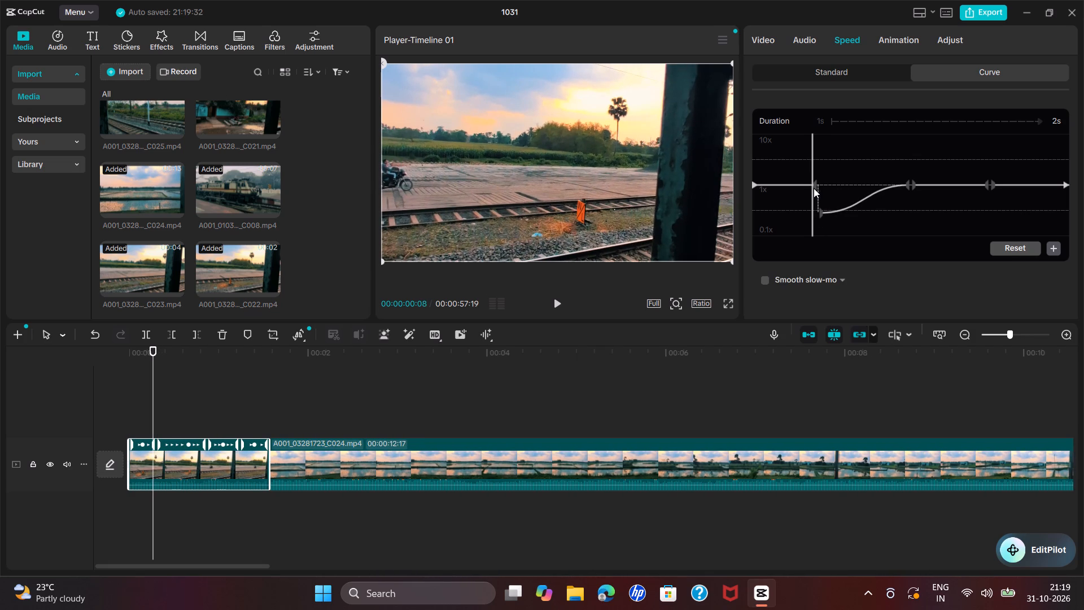
{"action": "left_click_drag", "start_coordinate": [814, 188], "coordinate": [811, 220]}
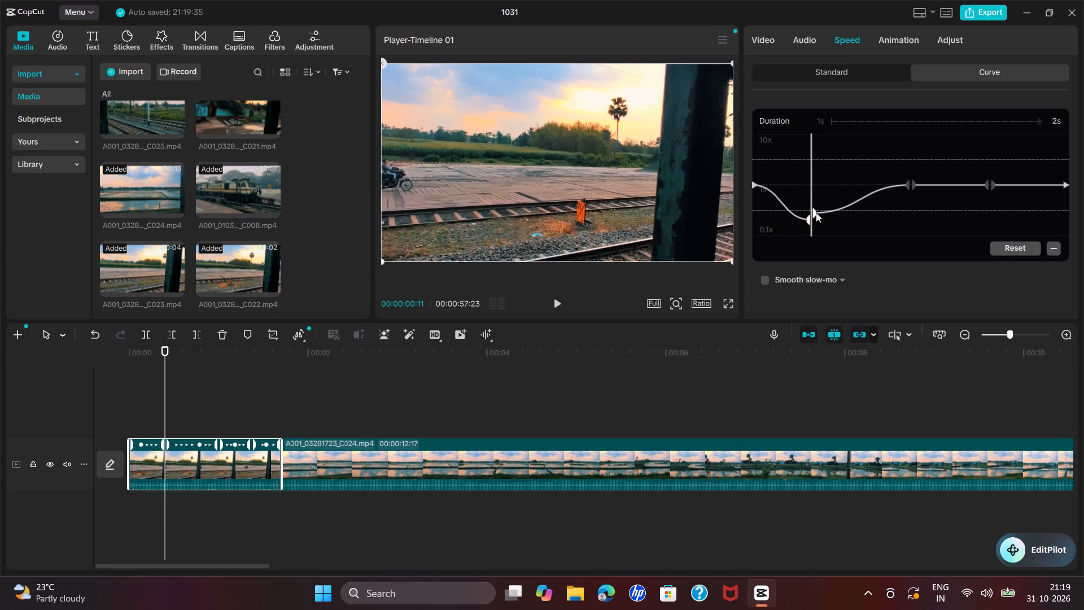
{"action": "left_click_drag", "start_coordinate": [816, 212], "coordinate": [815, 222]}
Lower the speed curve's middle control point level with the first, and its third point to slightly above them.
{"action": "left_click_drag", "start_coordinate": [904, 186], "coordinate": [904, 196]}
{"action": "left_click_drag", "start_coordinate": [907, 184], "coordinate": [906, 223]}
{"action": "left_click_drag", "start_coordinate": [913, 184], "coordinate": [910, 218]}
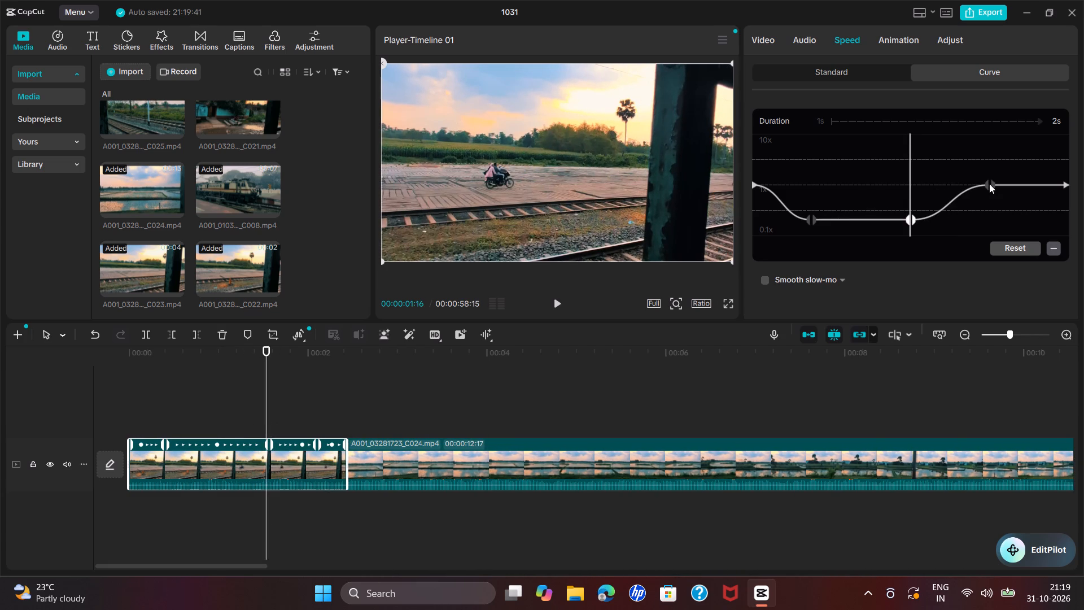
{"action": "left_click_drag", "start_coordinate": [985, 182], "coordinate": [984, 212]}
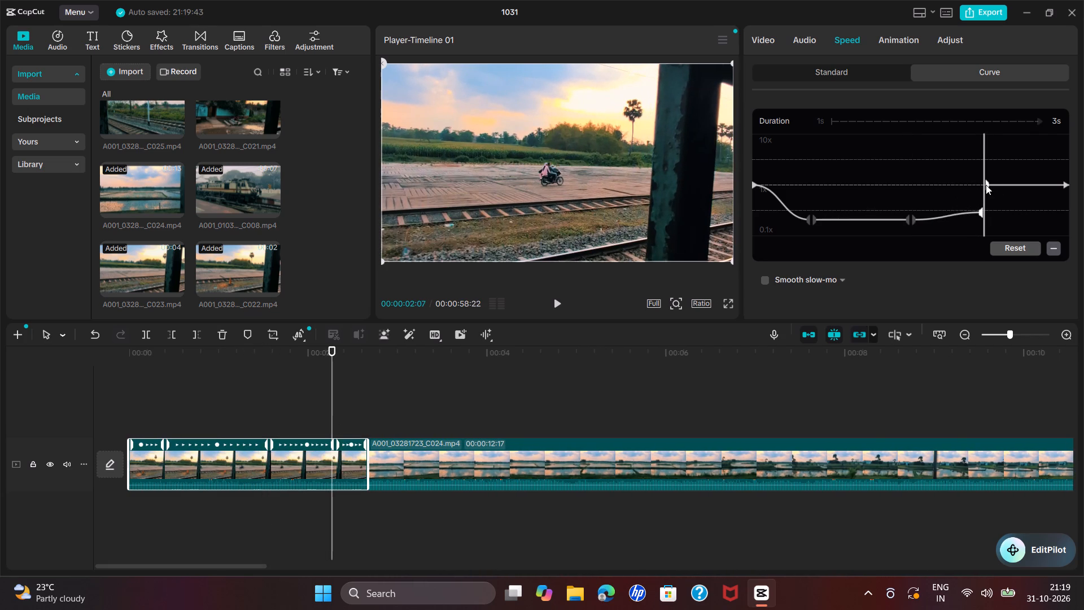
{"action": "left_click_drag", "start_coordinate": [985, 186], "coordinate": [986, 197]}
{"action": "left_click_drag", "start_coordinate": [989, 185], "coordinate": [984, 210]}
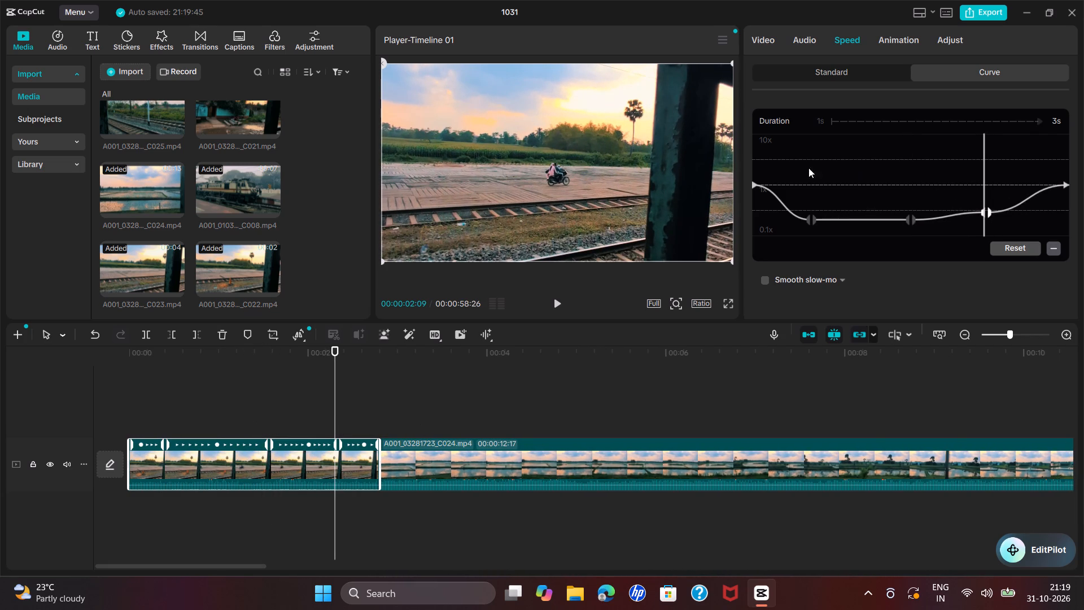
{"action": "left_click_drag", "start_coordinate": [760, 185], "coordinate": [761, 177]}
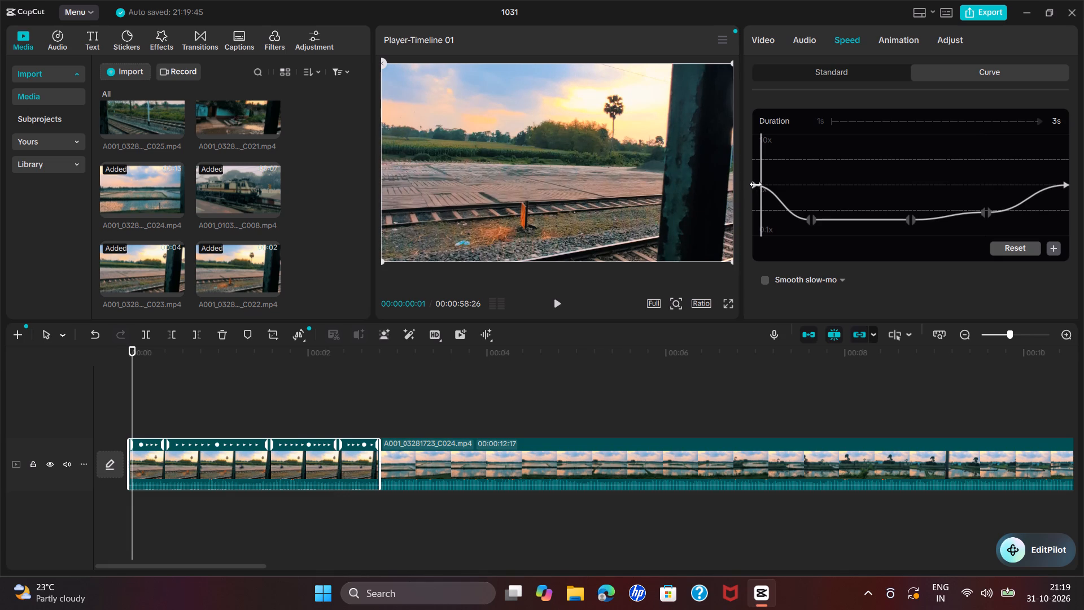
Raise the opening clip's speed curve at its start point to about 5.85x and at its end point to about 5.45x.
{"action": "left_click_drag", "start_coordinate": [755, 184], "coordinate": [764, 153]}
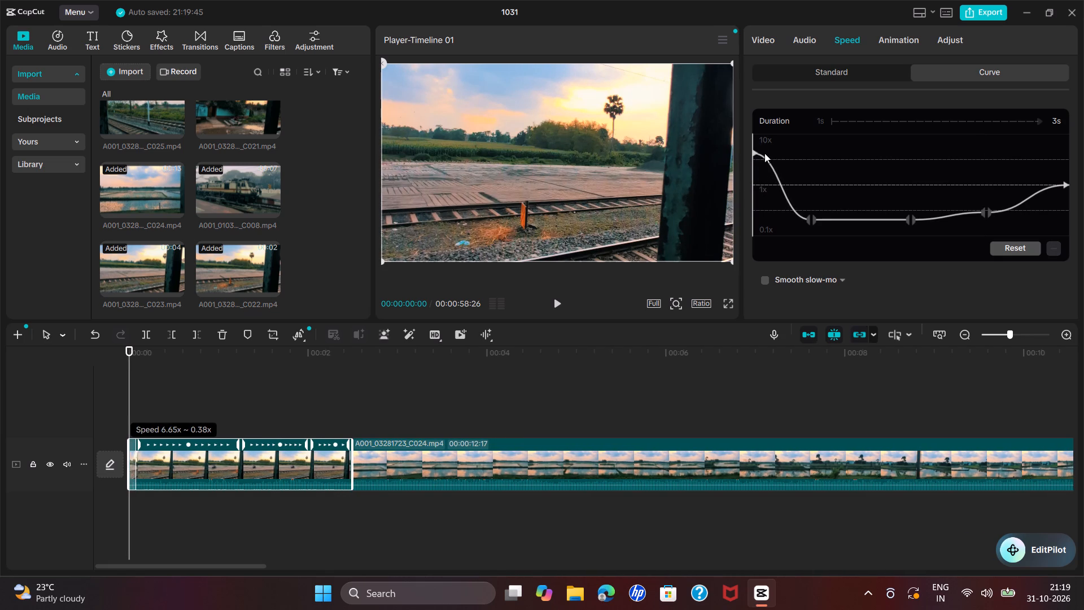
{"action": "left_click_drag", "start_coordinate": [764, 153], "coordinate": [766, 158]}
{"action": "left_click_drag", "start_coordinate": [1064, 182], "coordinate": [1061, 164]}
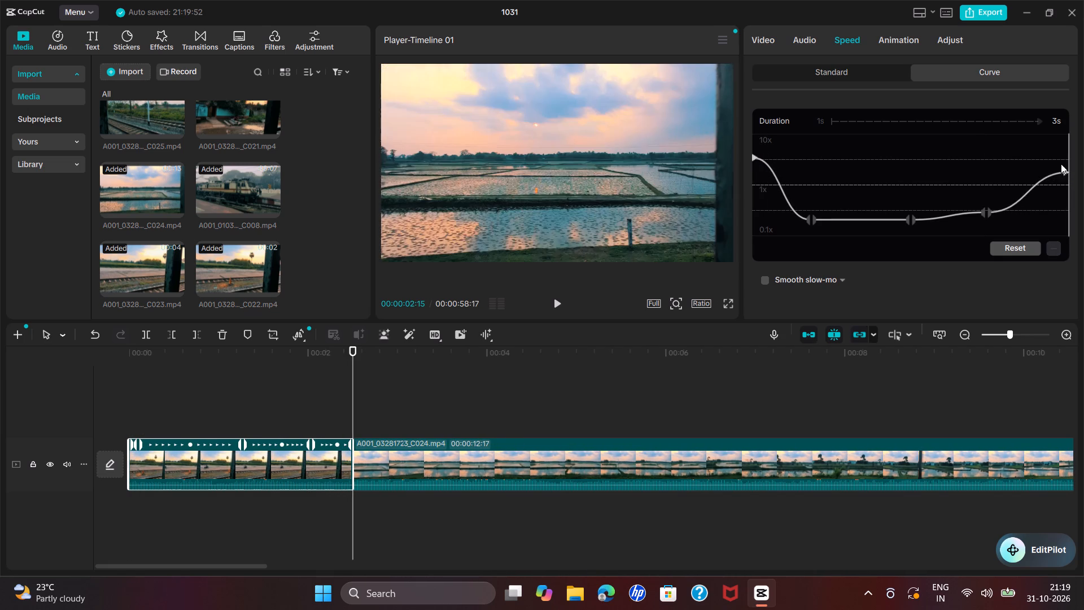
{"action": "left_click_drag", "start_coordinate": [1061, 164], "coordinate": [1061, 160]}
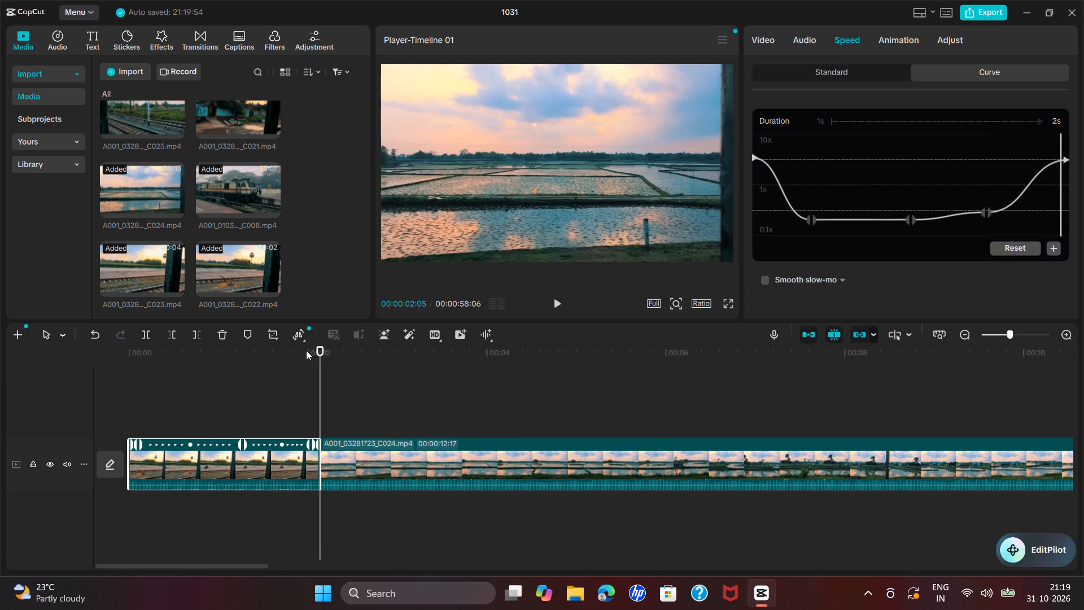
Play the opening clip from the start through its cut to C024 to check the speed ramp.
{"action": "left_click_drag", "start_coordinate": [322, 351], "coordinate": [61, 412]}
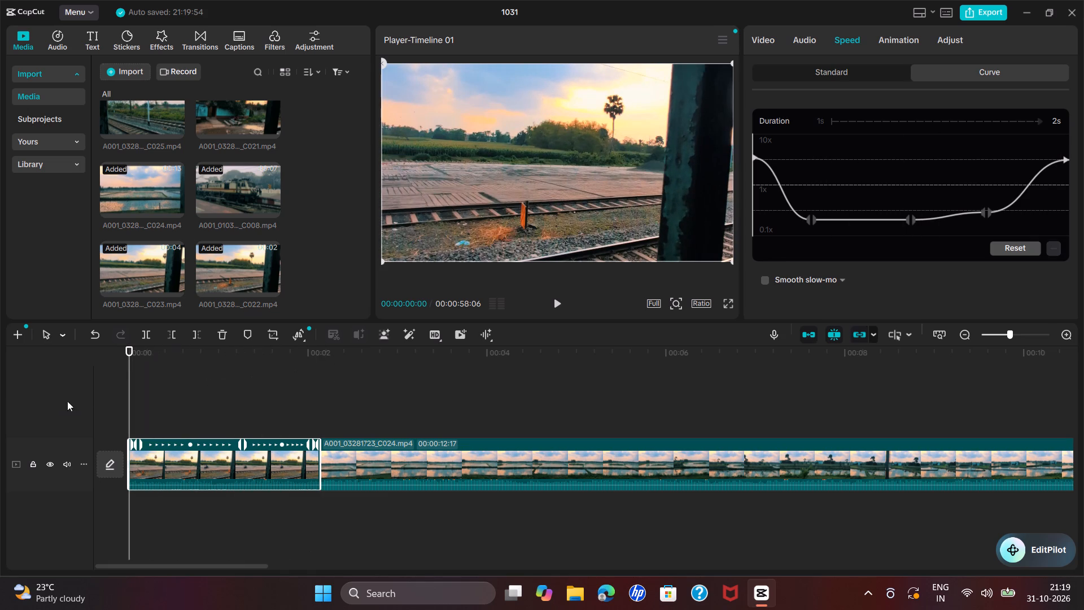
{"action": "left_click", "coordinate": [558, 295]}
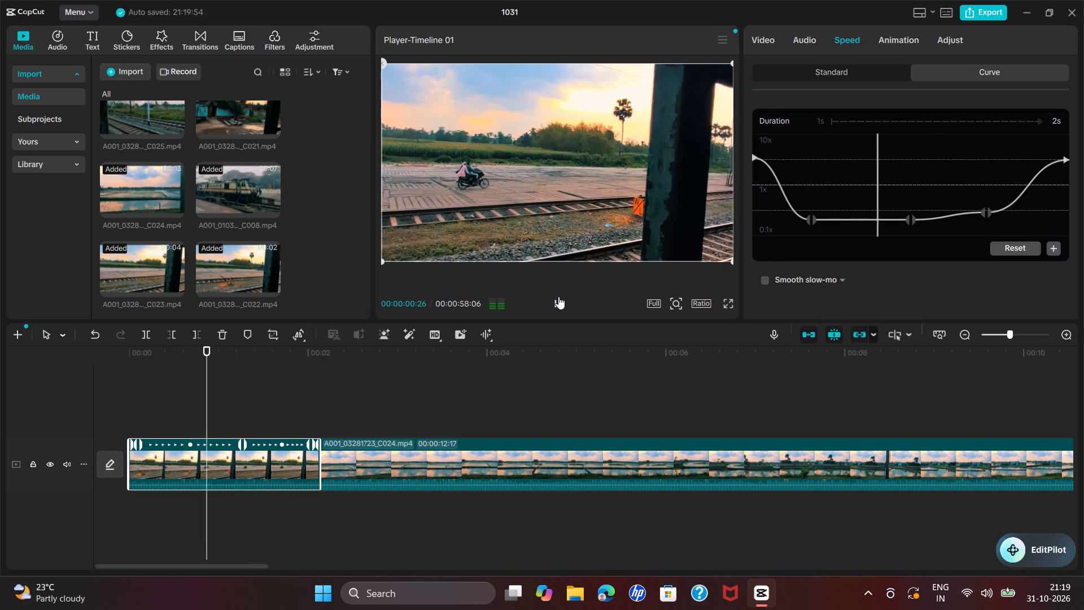
{"action": "right_click", "coordinate": [558, 297]}
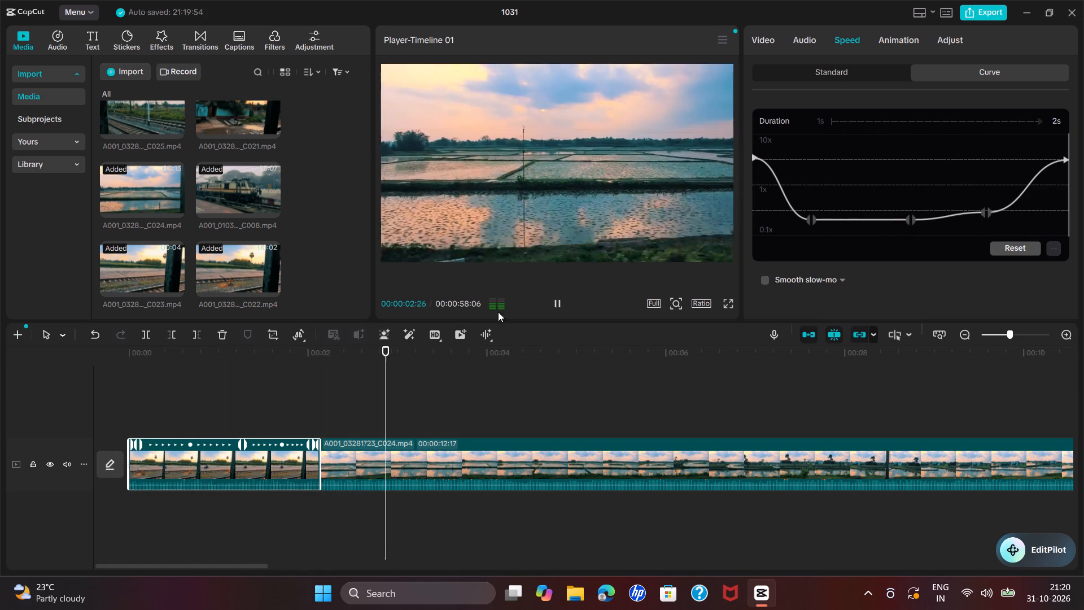
{"action": "left_click", "coordinate": [209, 473]}
{"action": "left_click", "coordinate": [408, 464]}
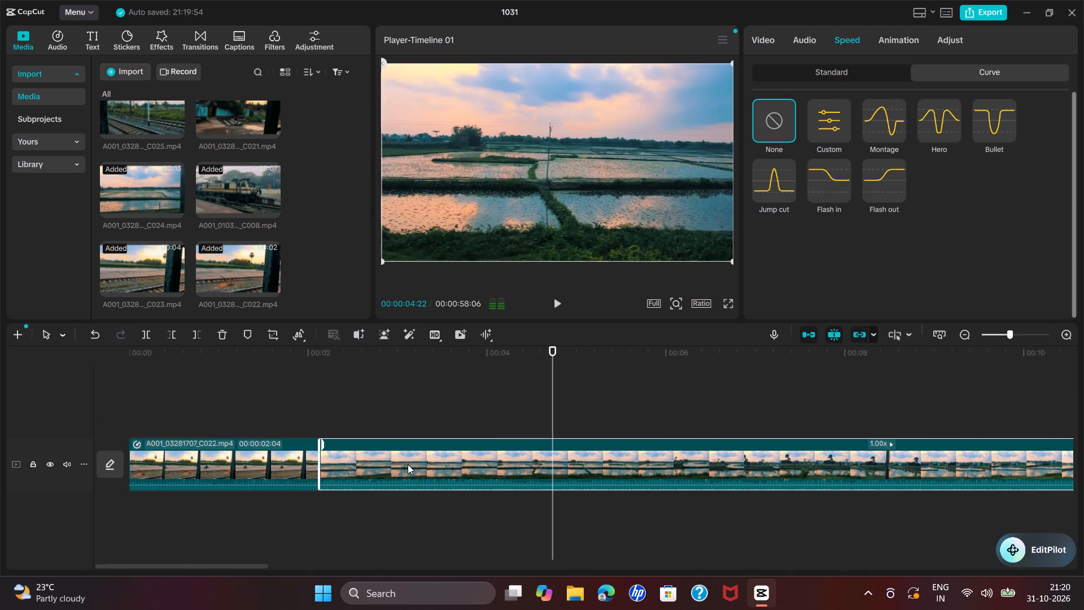
On the opening C022 clip's speed curve, move the first control point later and raise both its sides to about 0.53x.
{"action": "left_click", "coordinate": [277, 477]}
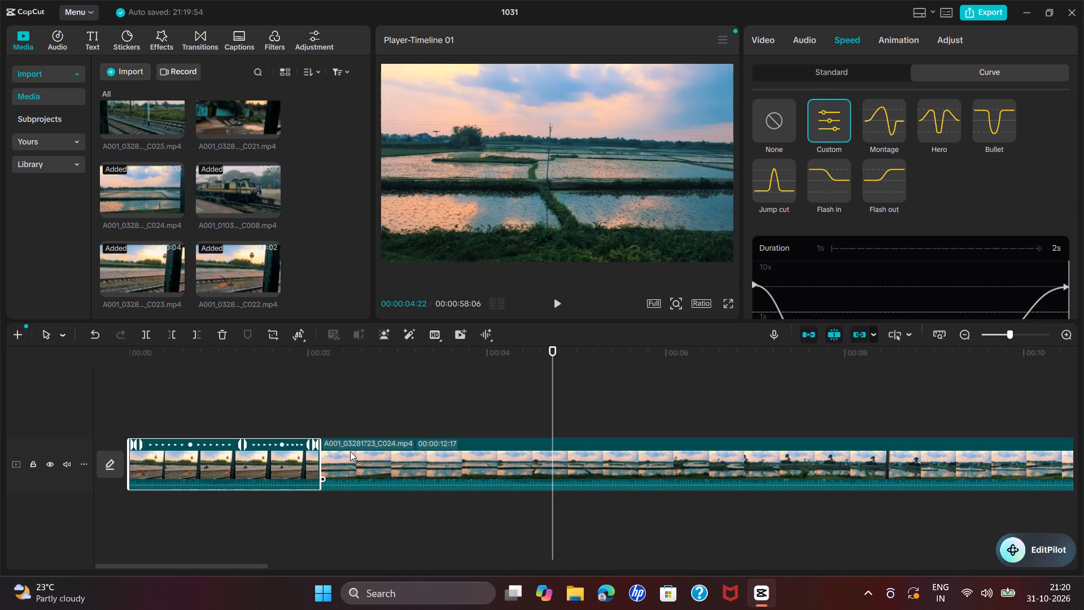
{"action": "scroll", "coordinate": [955, 263], "scroll_direction": "down", "scroll_amount": 4}
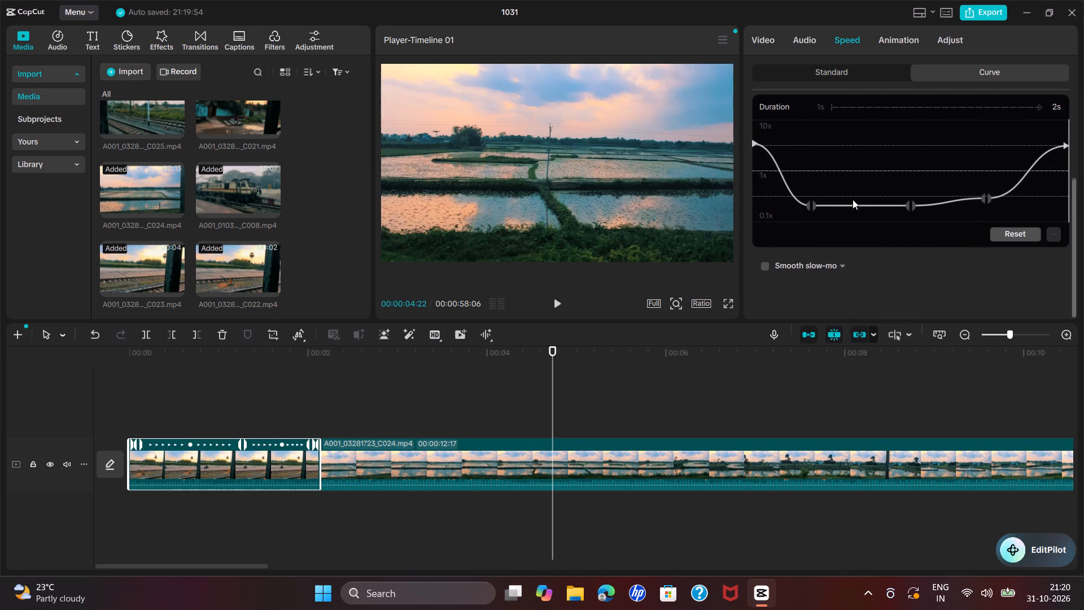
{"action": "left_click", "coordinate": [808, 206]}
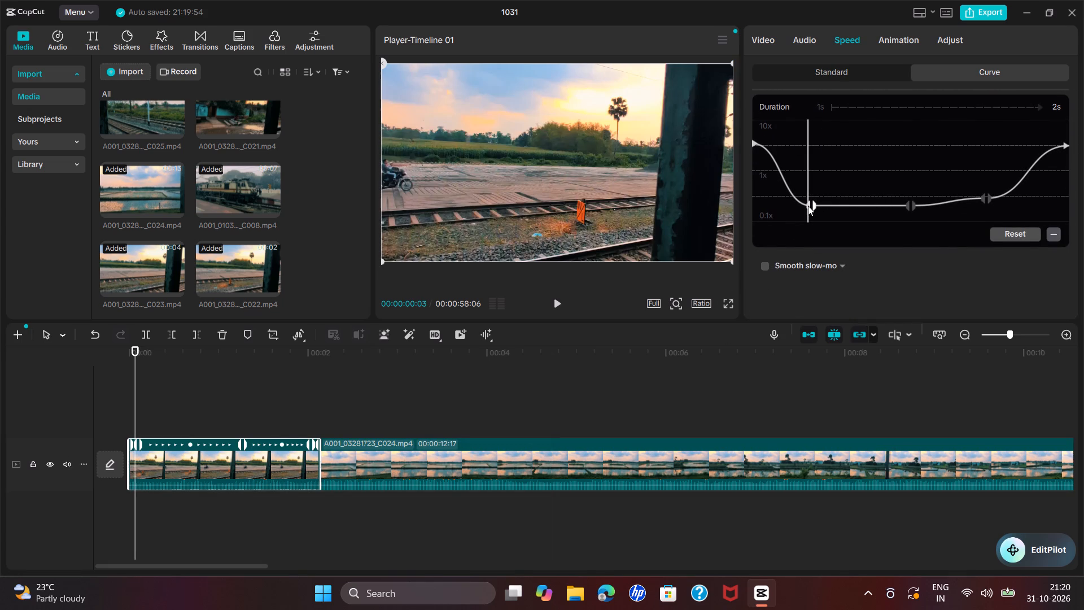
{"action": "left_click_drag", "start_coordinate": [808, 206], "coordinate": [813, 199]}
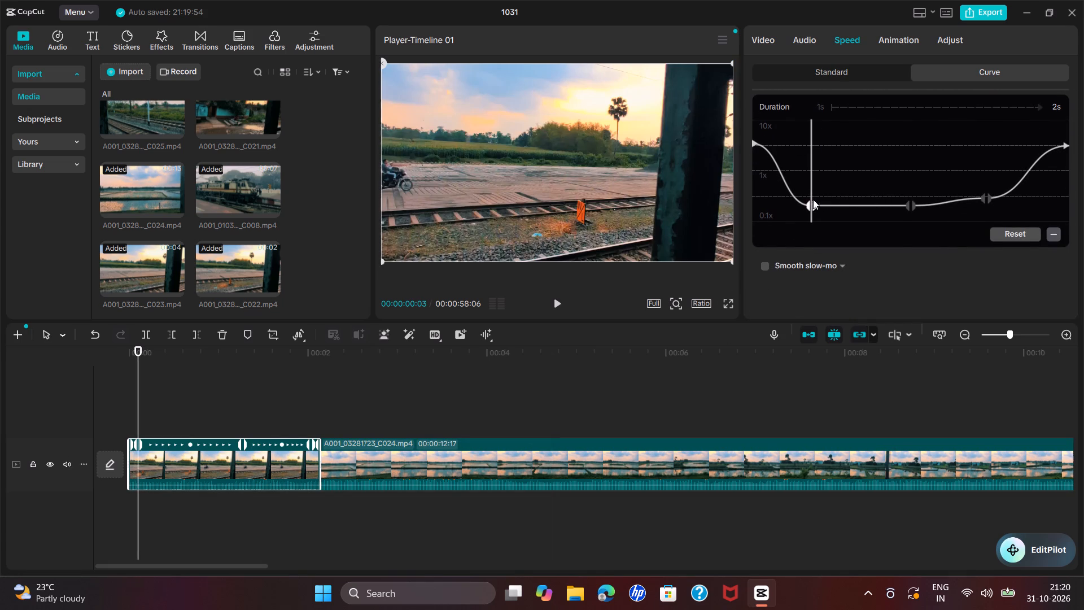
{"action": "left_click_drag", "start_coordinate": [813, 199], "coordinate": [813, 198]}
{"action": "left_click_drag", "start_coordinate": [812, 207], "coordinate": [836, 203]}
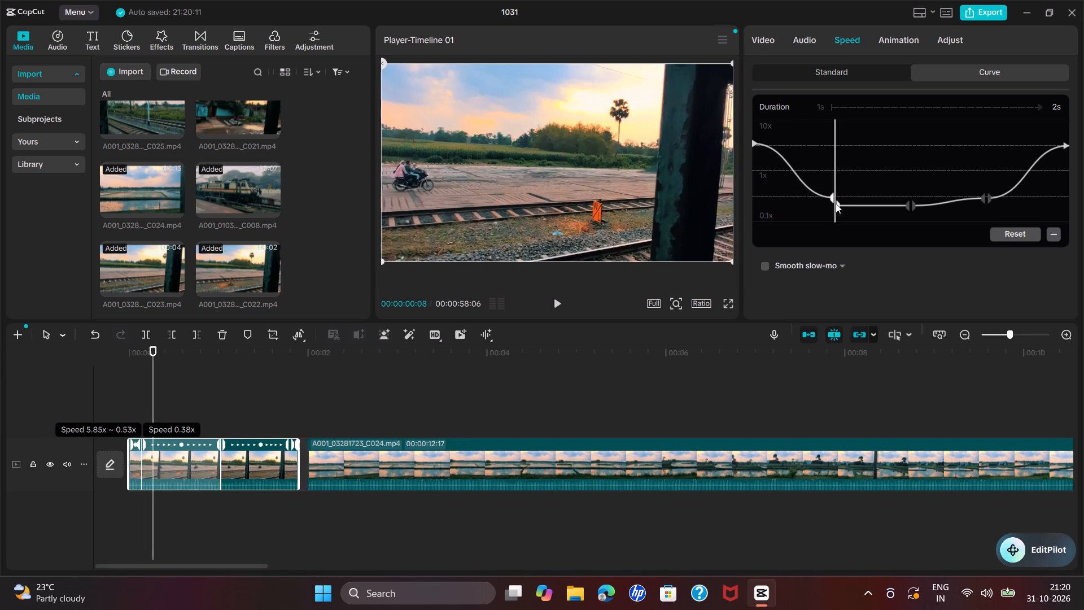
{"action": "left_click_drag", "start_coordinate": [836, 203], "coordinate": [864, 204]}
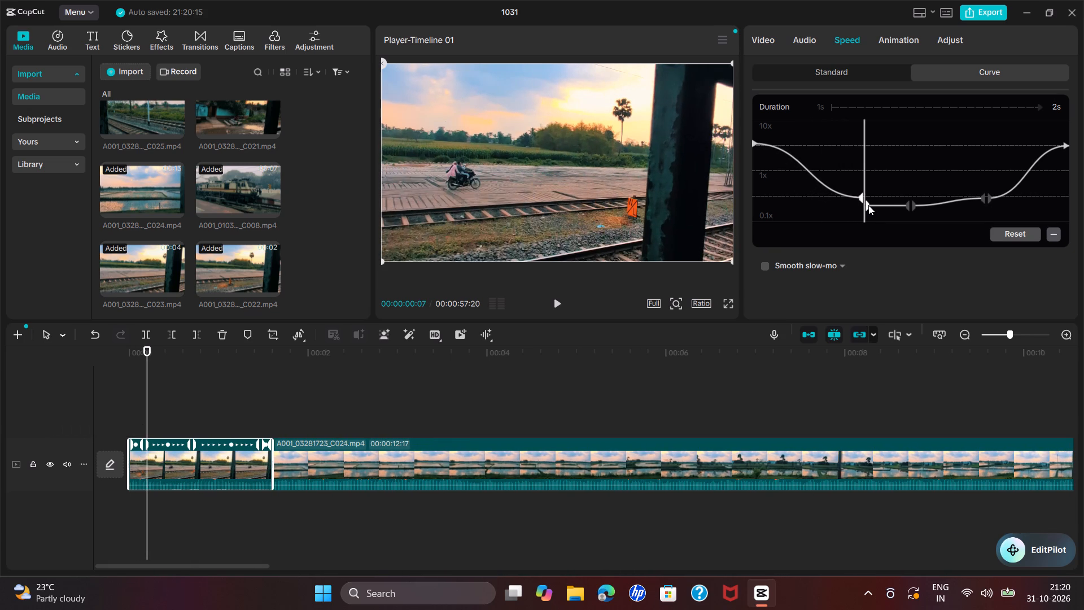
{"action": "left_click_drag", "start_coordinate": [867, 205], "coordinate": [867, 198]}
Raise the speed curve's middle control point level with the first, and move the third point earlier at about the same level.
{"action": "left_click_drag", "start_coordinate": [906, 205], "coordinate": [906, 202]}
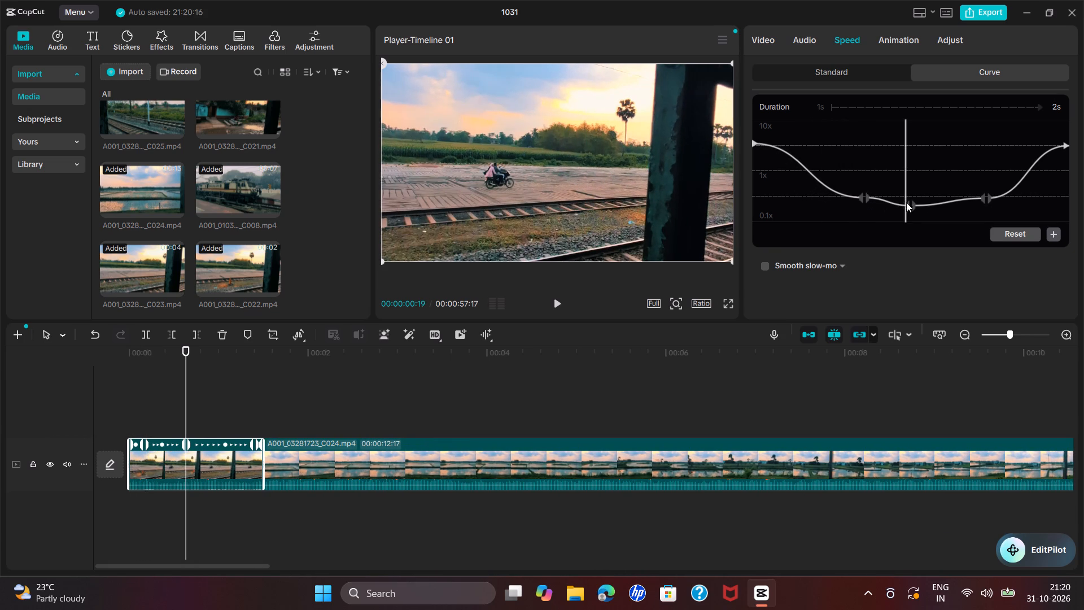
{"action": "left_click_drag", "start_coordinate": [906, 202], "coordinate": [906, 194]}
{"action": "left_click_drag", "start_coordinate": [906, 206], "coordinate": [907, 195]}
{"action": "left_click_drag", "start_coordinate": [915, 207], "coordinate": [912, 200]}
{"action": "left_click_drag", "start_coordinate": [984, 198], "coordinate": [961, 196]}
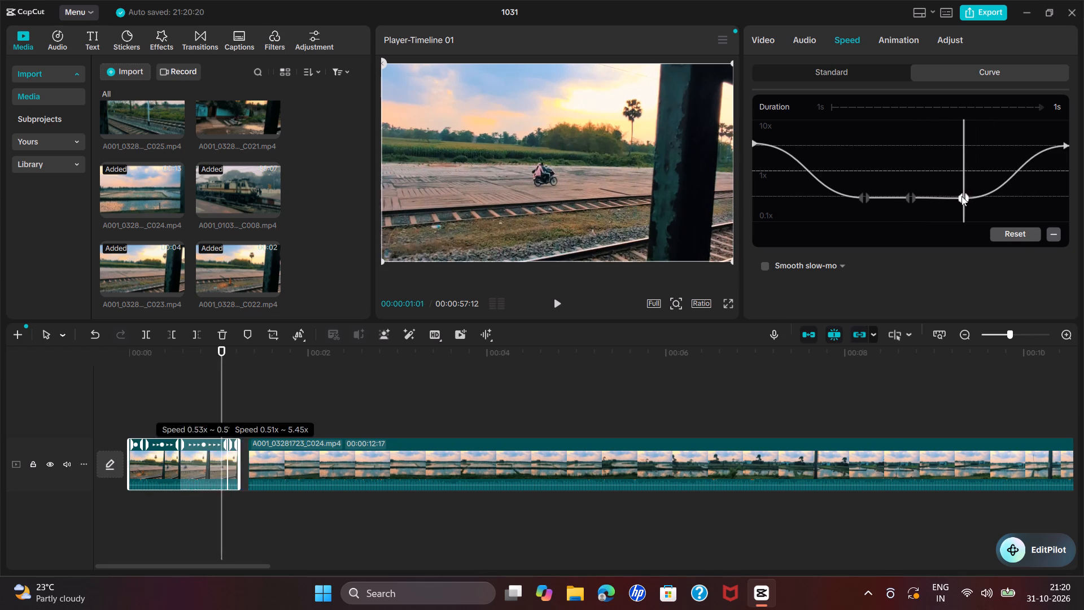
{"action": "left_click_drag", "start_coordinate": [961, 196], "coordinate": [944, 199]}
{"action": "left_click_drag", "start_coordinate": [1007, 168], "coordinate": [978, 164]}
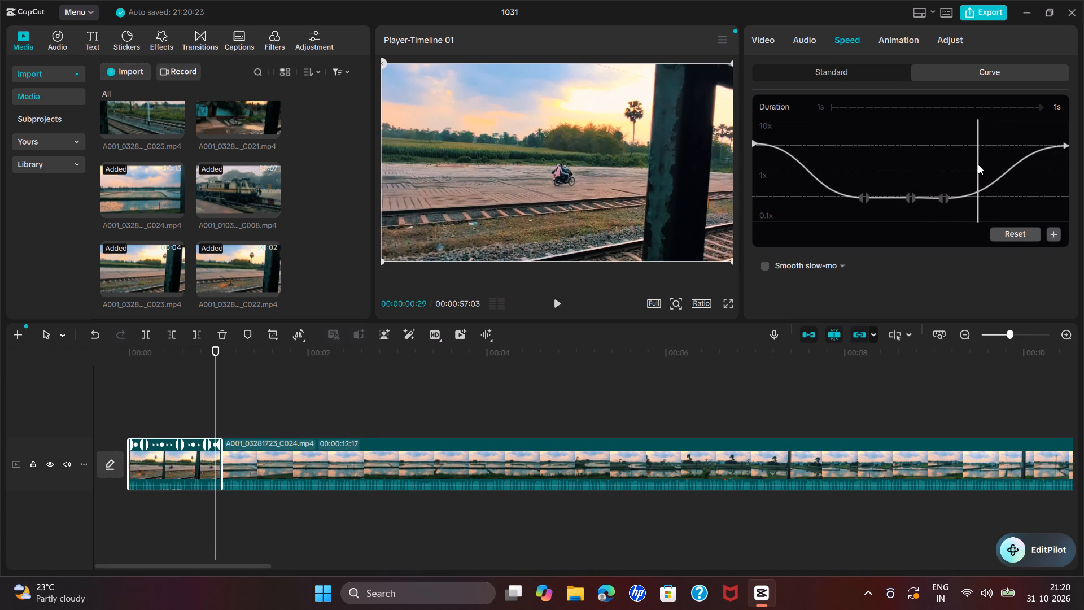
{"action": "left_click_drag", "start_coordinate": [978, 164], "coordinate": [705, 227]}
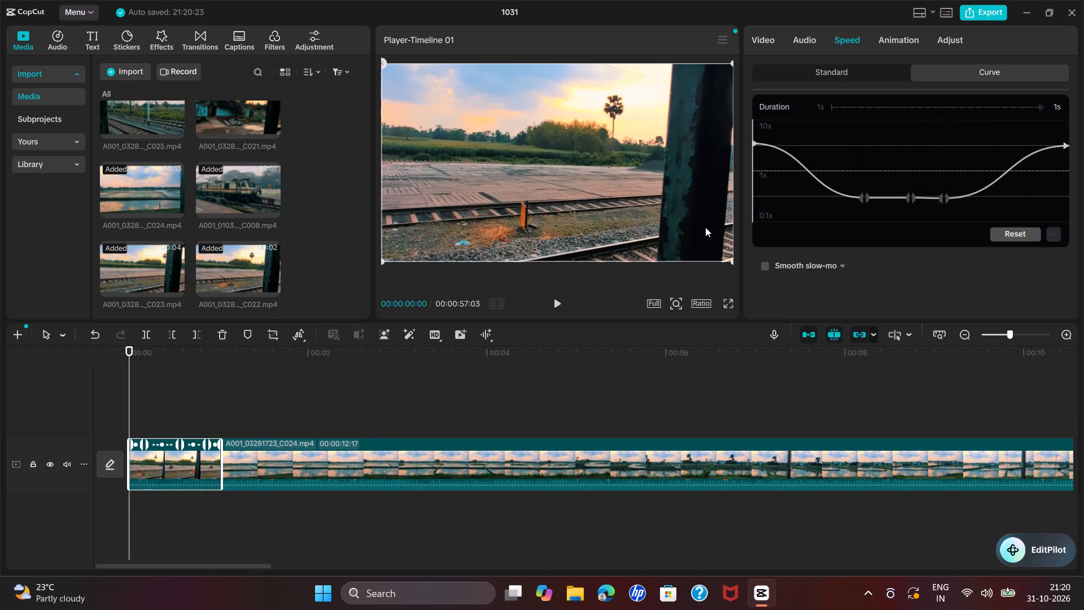
{"action": "left_click_drag", "start_coordinate": [705, 227], "coordinate": [745, 202]}
Enable Smooth slow-mo on the opening clip using the Optical flow method.
{"action": "scroll", "coordinate": [873, 169], "scroll_direction": "up", "scroll_amount": 6}
{"action": "scroll", "coordinate": [873, 169], "scroll_direction": "down", "scroll_amount": 5}
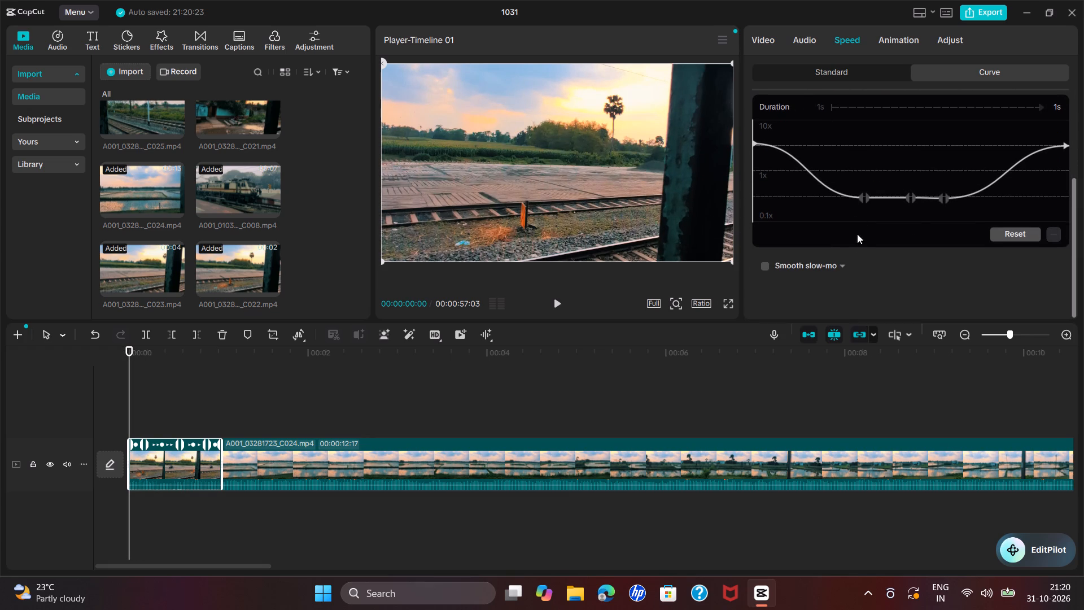
{"action": "left_click", "coordinate": [783, 260]}
{"action": "left_click", "coordinate": [766, 267]}
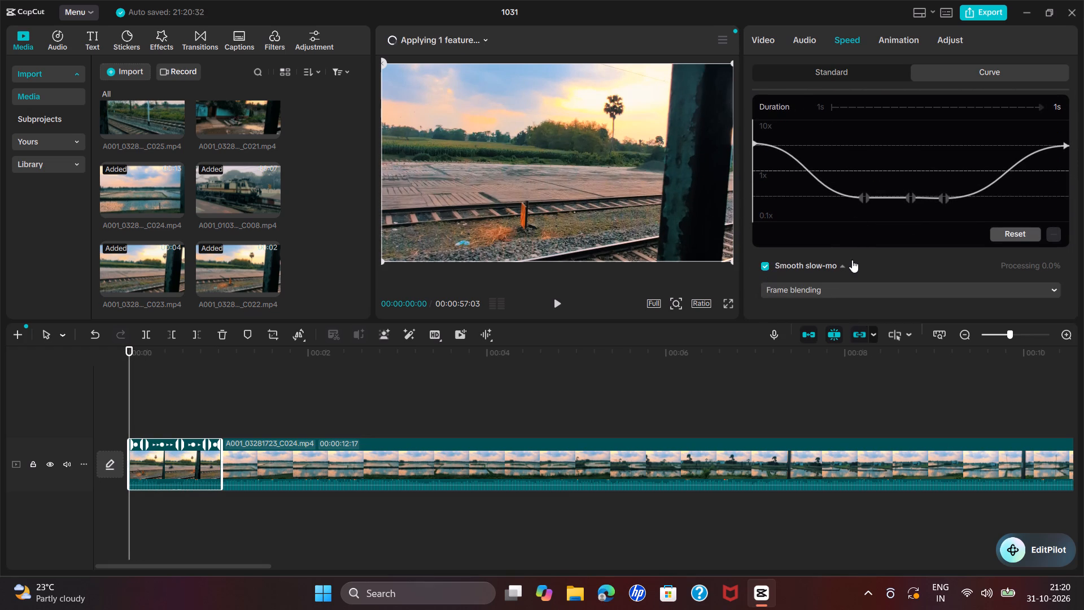
{"action": "scroll", "coordinate": [854, 266], "scroll_direction": "down", "scroll_amount": 2}
{"action": "left_click", "coordinate": [847, 286]}
{"action": "double_click", "coordinate": [853, 294]}
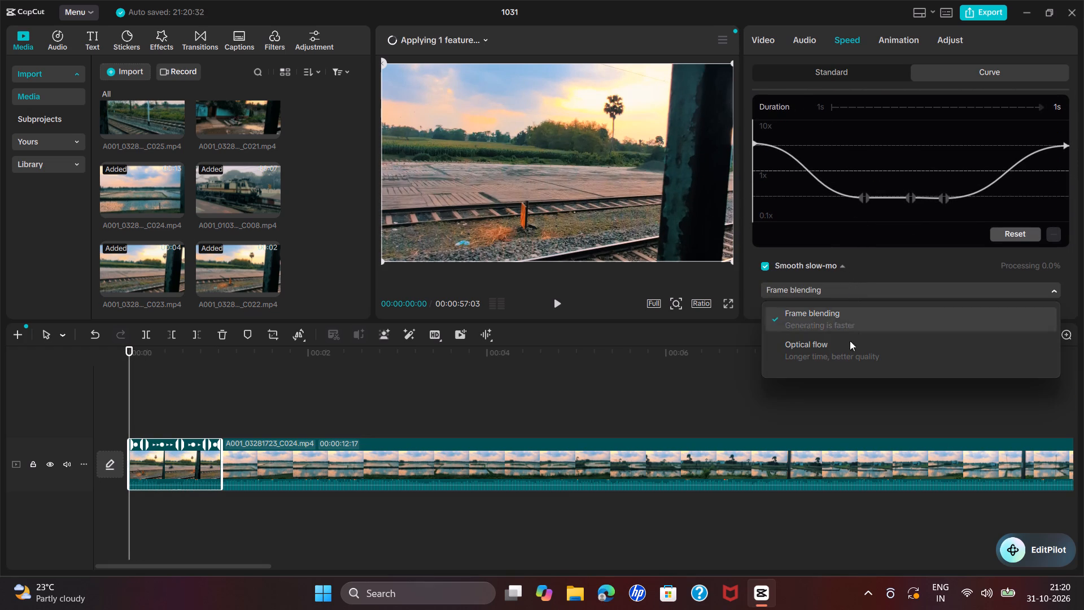
{"action": "left_click", "coordinate": [854, 343]}
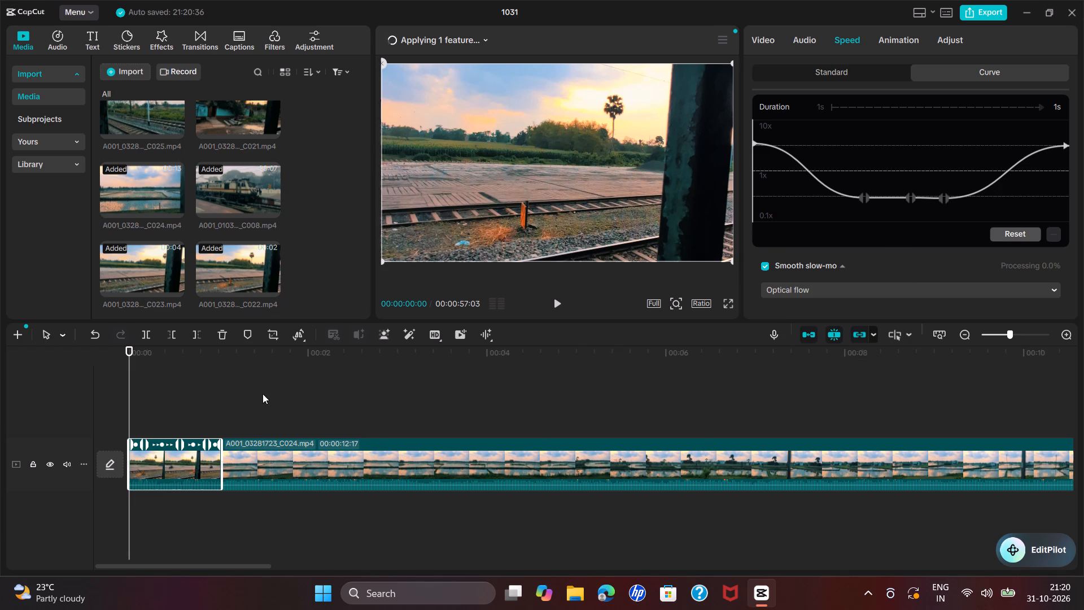
Play the opening twice from the start through its cut to C024 to check the reshaped speed curve.
{"action": "left_click", "coordinate": [557, 310]}
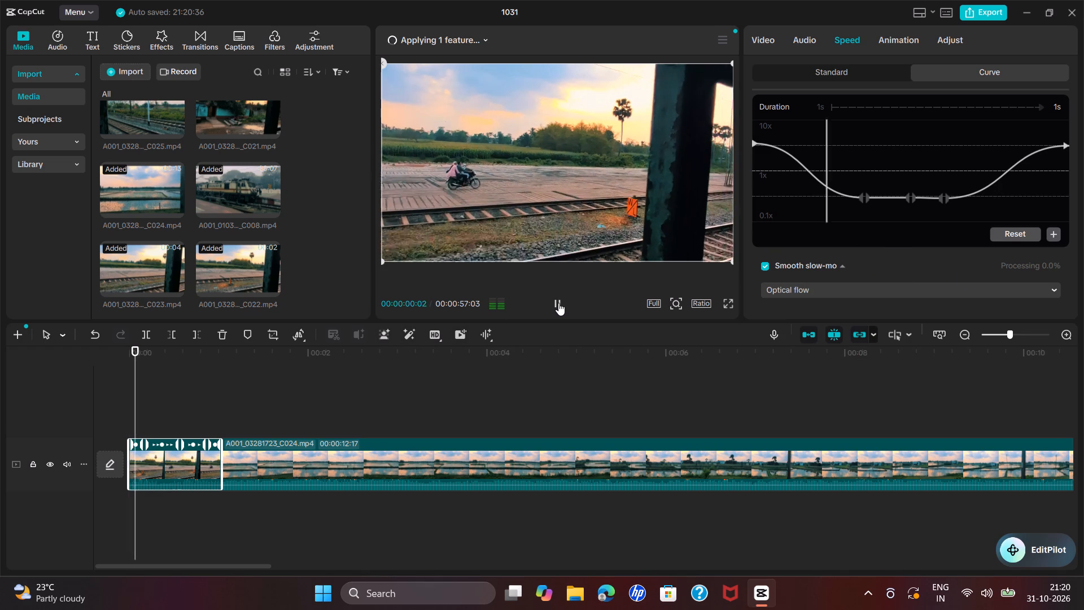
{"action": "left_click", "coordinate": [558, 303]}
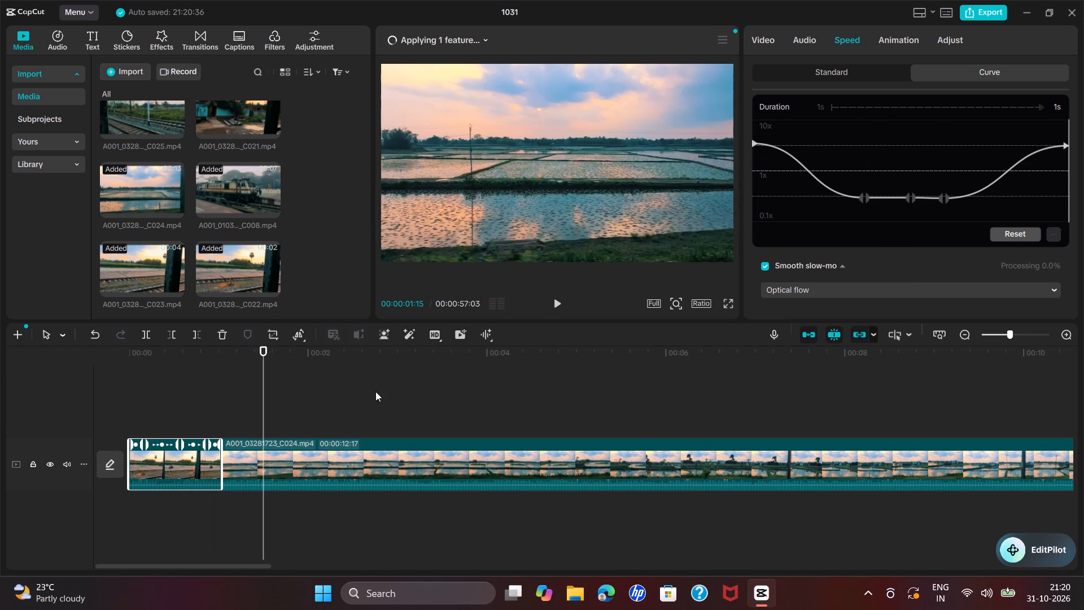
{"action": "left_click", "coordinate": [176, 454]}
{"action": "left_click", "coordinate": [128, 352]}
{"action": "left_click_drag", "start_coordinate": [138, 352], "coordinate": [129, 359]}
{"action": "left_click", "coordinate": [124, 359]}
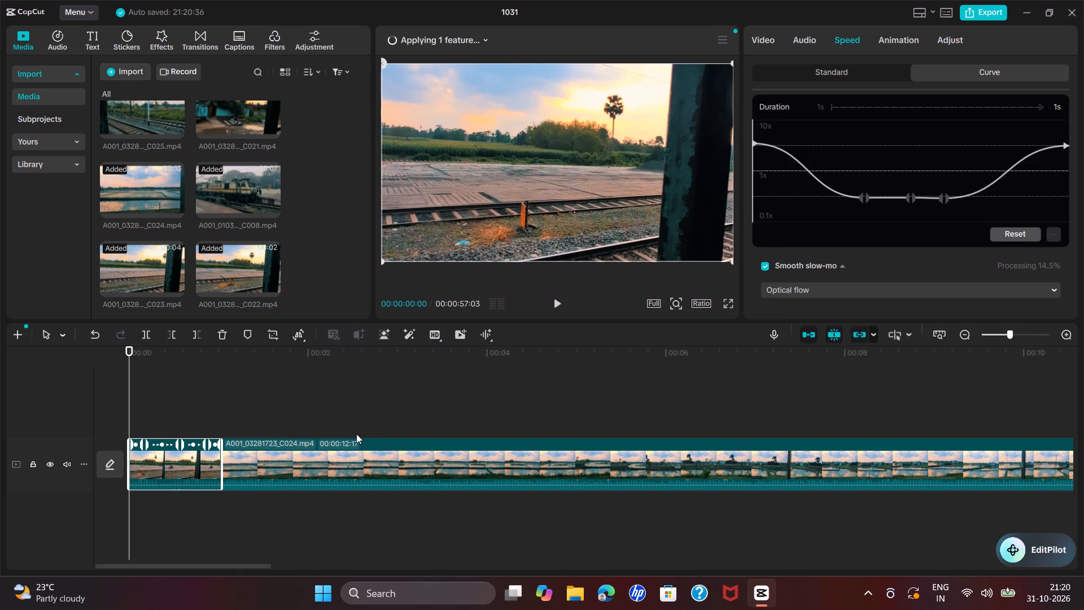
{"action": "left_click", "coordinate": [554, 303]}
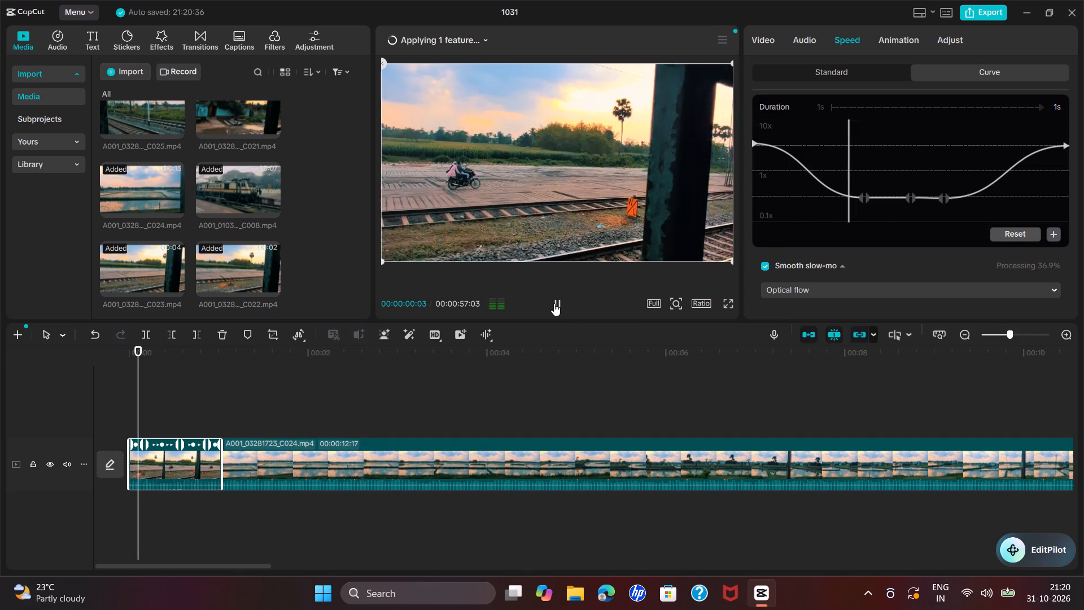
{"action": "left_click", "coordinate": [554, 302]}
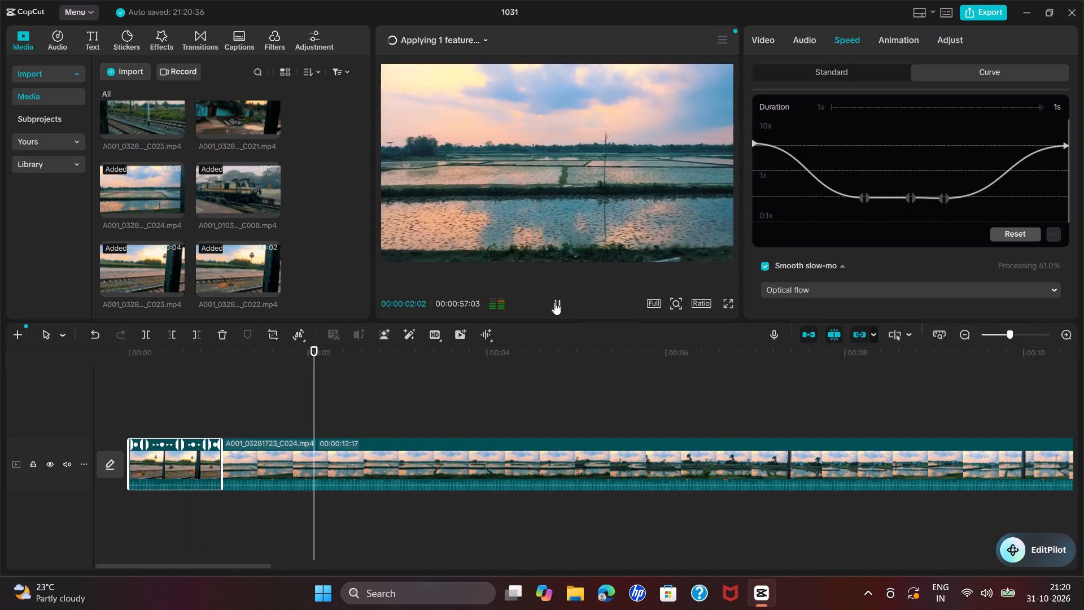
{"action": "left_click", "coordinate": [339, 469]}
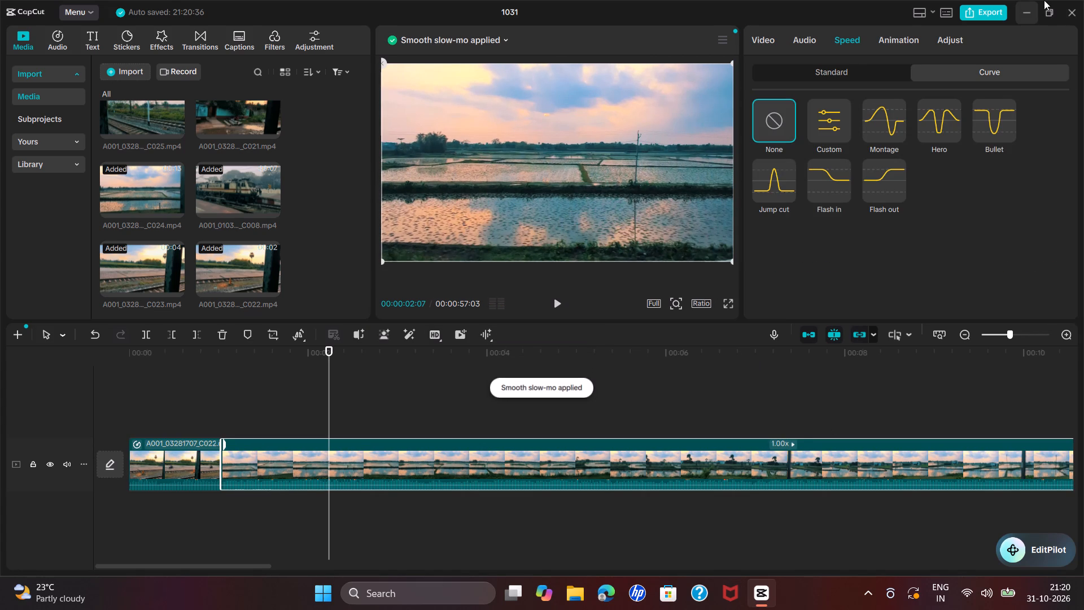
Minimize the editor to the desktop and show the hidden system tray icons.
{"action": "left_click", "coordinate": [1026, 5]}
{"action": "left_click", "coordinate": [868, 590]}
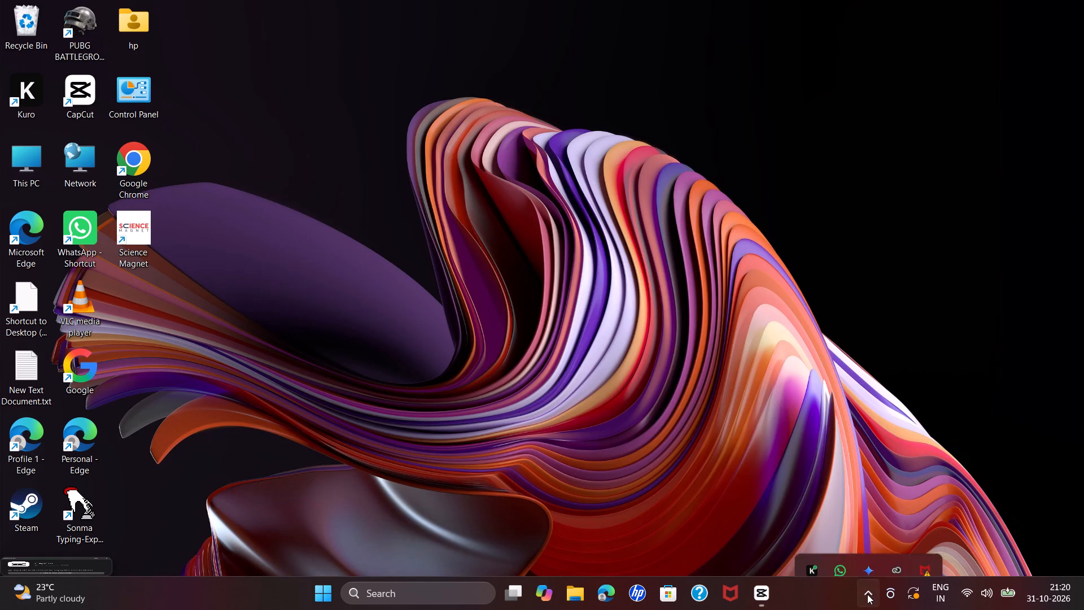
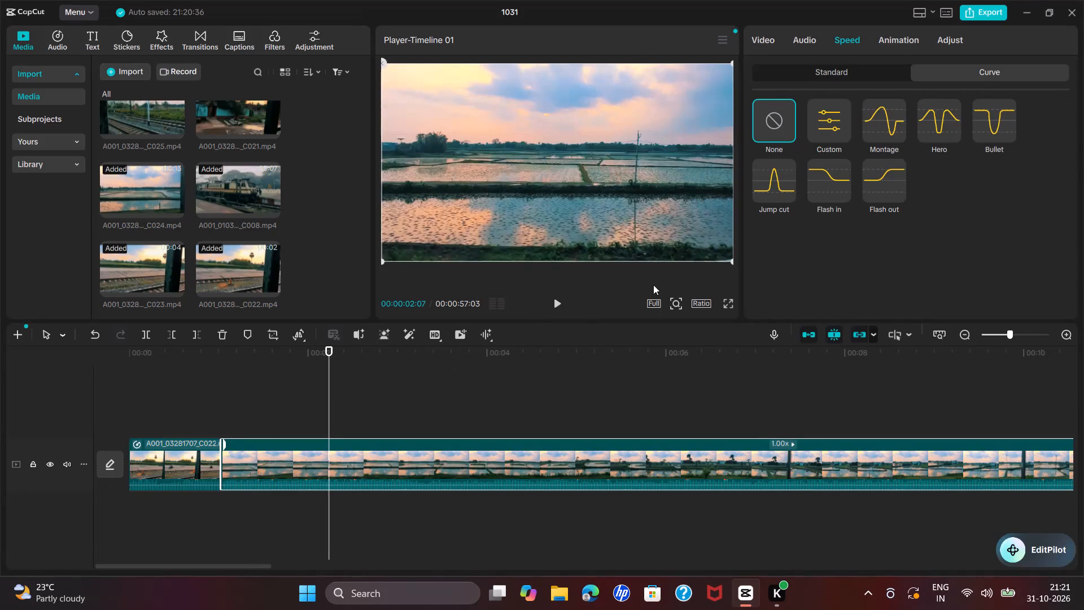
Lower the start and end points of the opening clip's speed curve level with its middle control points, at about 0.53x.
{"action": "left_click", "coordinate": [151, 465]}
{"action": "scroll", "coordinate": [908, 285], "scroll_direction": "down", "scroll_amount": 4}
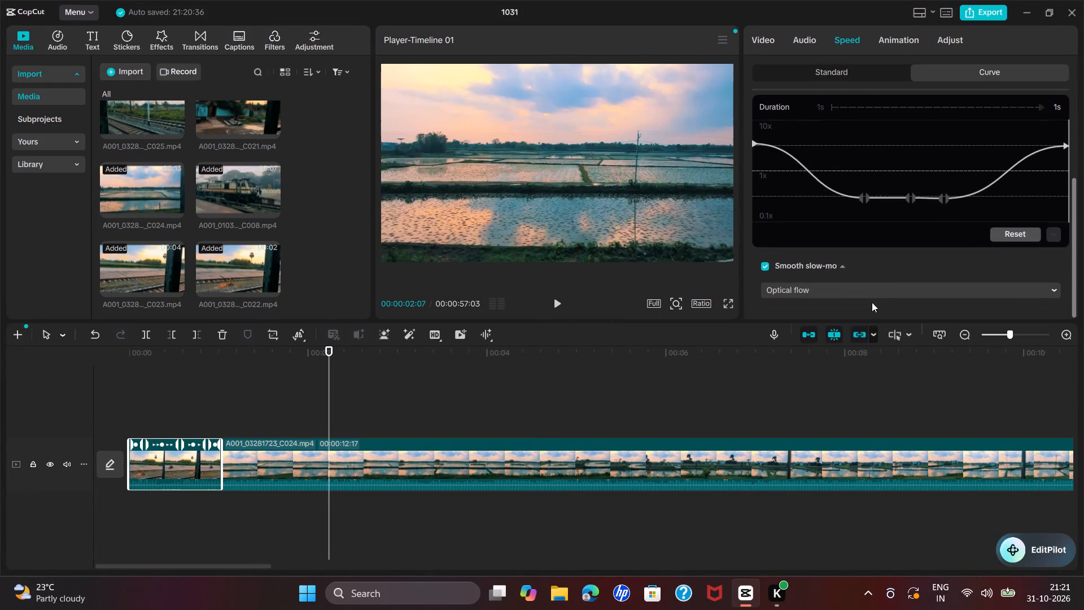
{"action": "scroll", "coordinate": [863, 311], "scroll_direction": "down", "scroll_amount": 1}
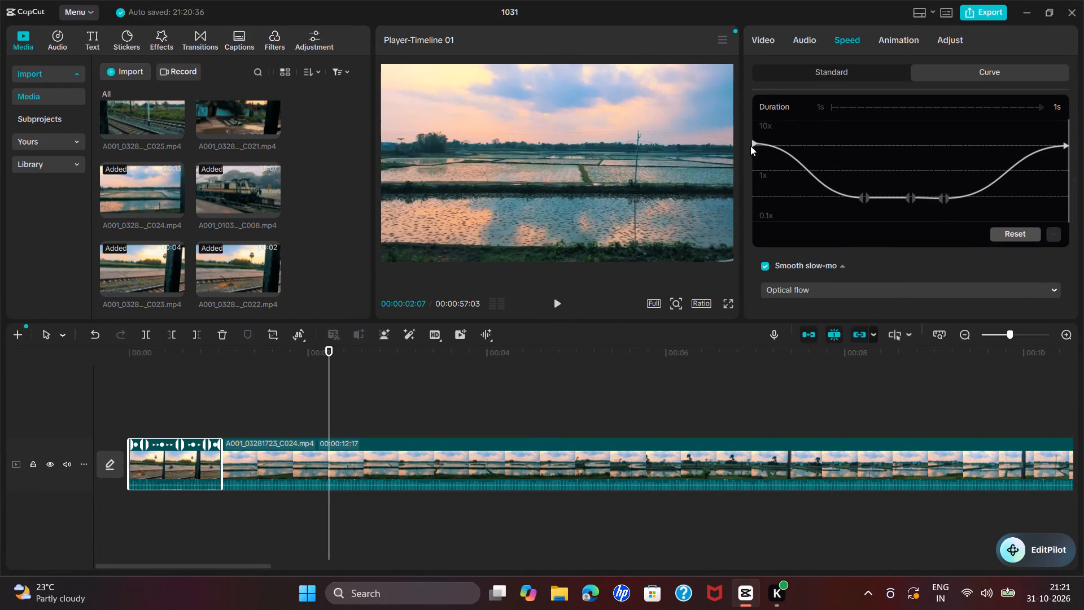
{"action": "left_click_drag", "start_coordinate": [753, 142], "coordinate": [754, 195]}
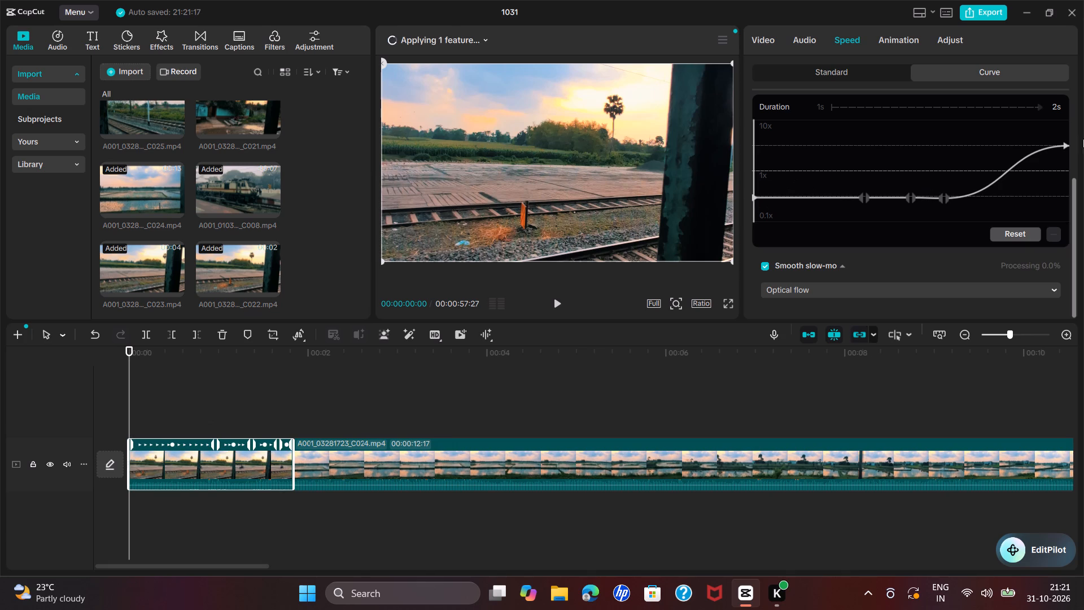
{"action": "left_click_drag", "start_coordinate": [1065, 144], "coordinate": [1059, 196]}
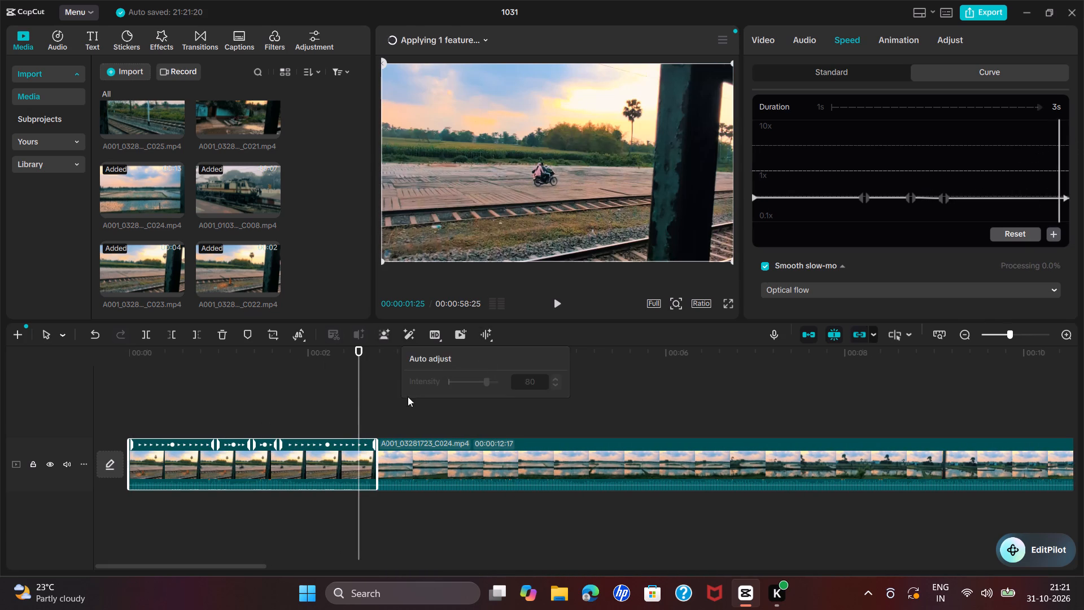
Play the opening clip from the start to check the flattened speed curve.
{"action": "left_click", "coordinate": [147, 366]}
{"action": "left_click_drag", "start_coordinate": [149, 341], "coordinate": [141, 345]}
{"action": "left_click_drag", "start_coordinate": [148, 348], "coordinate": [133, 351]}
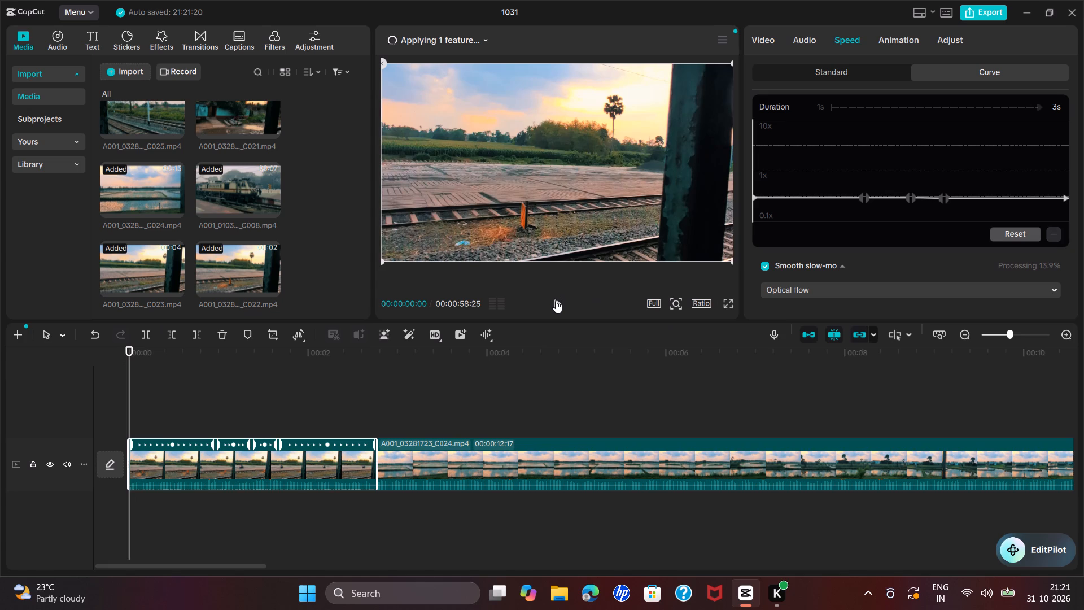
{"action": "left_click", "coordinate": [556, 300]}
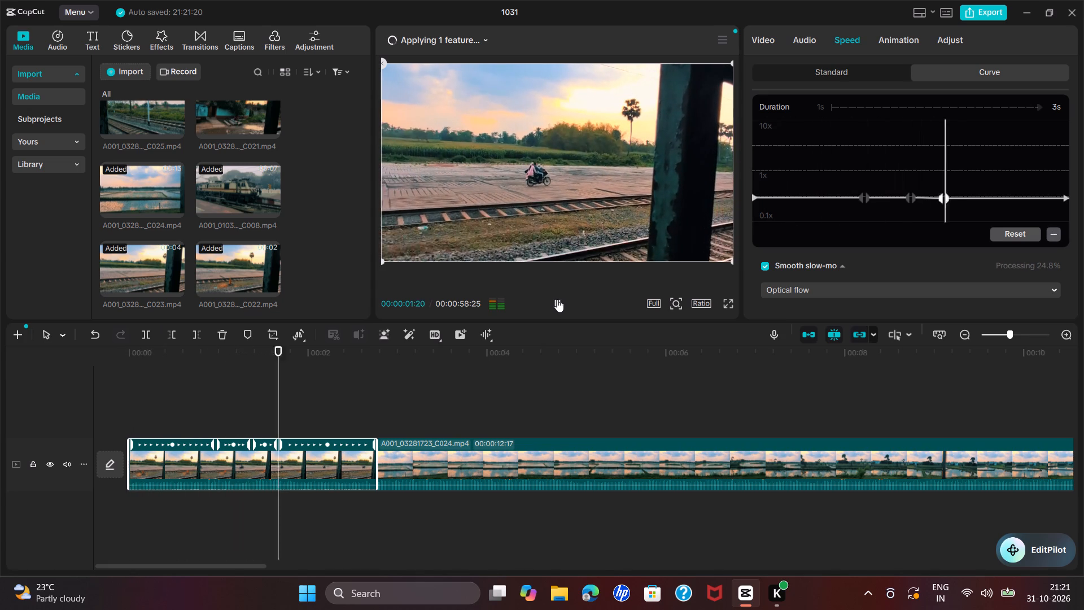
{"action": "left_click", "coordinate": [558, 298]}
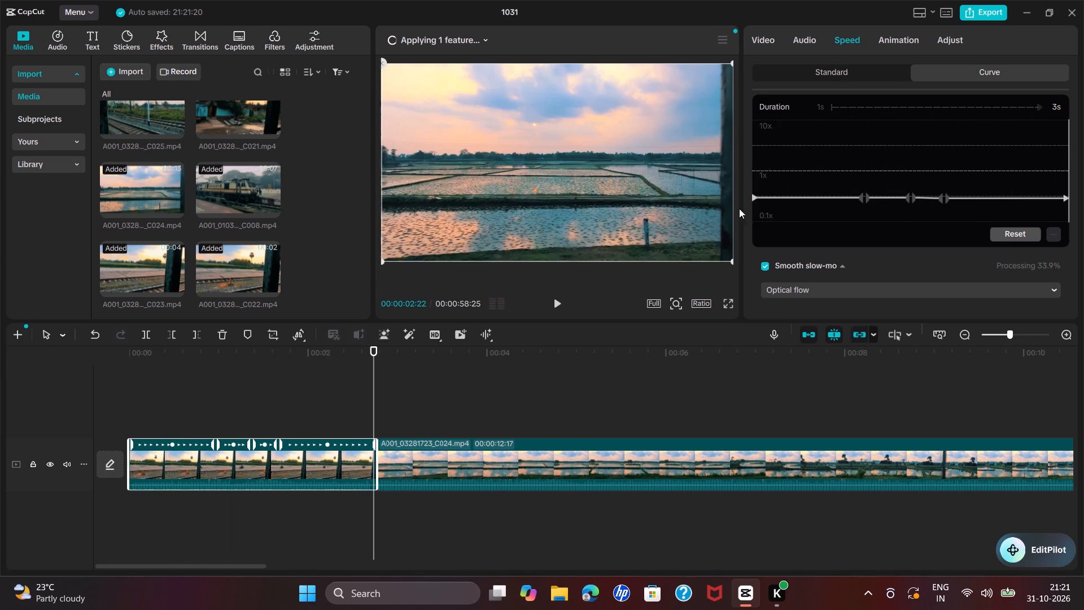
Lower the opening clip's curve start point and both sides of the first control point to about 0.3x.
{"action": "left_click_drag", "start_coordinate": [750, 198], "coordinate": [749, 209]}
{"action": "left_click_drag", "start_coordinate": [753, 209], "coordinate": [752, 222]}
{"action": "left_click_drag", "start_coordinate": [861, 208], "coordinate": [860, 220]}
{"action": "left_click", "coordinate": [867, 209]}
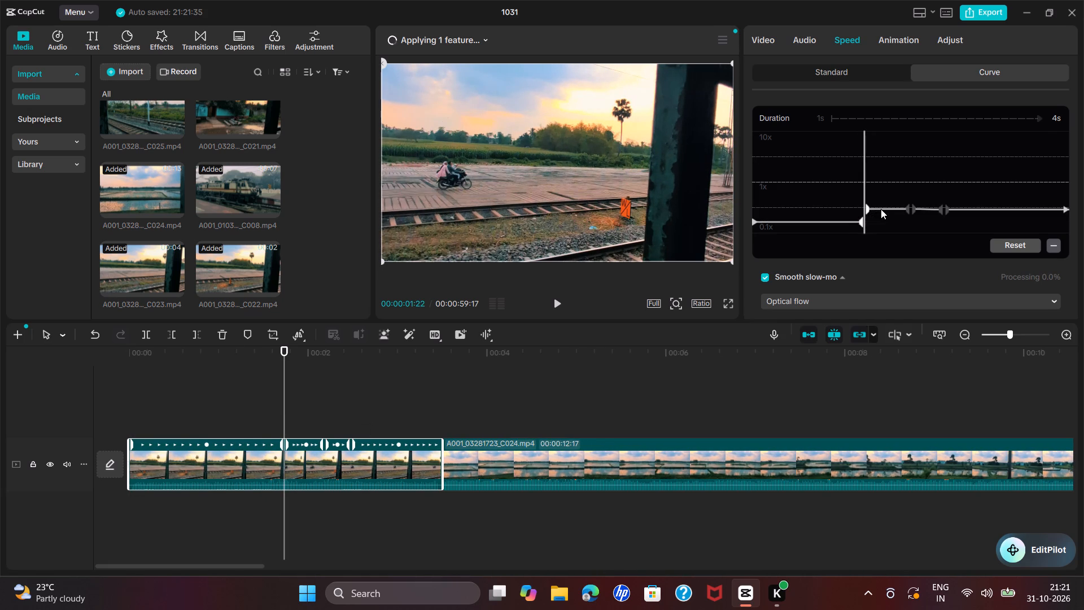
{"action": "left_click_drag", "start_coordinate": [881, 208], "coordinate": [881, 215]}
{"action": "left_click_drag", "start_coordinate": [887, 205], "coordinate": [886, 215]}
{"action": "left_click_drag", "start_coordinate": [871, 208], "coordinate": [868, 217]}
{"action": "left_click_drag", "start_coordinate": [868, 208], "coordinate": [866, 221]}
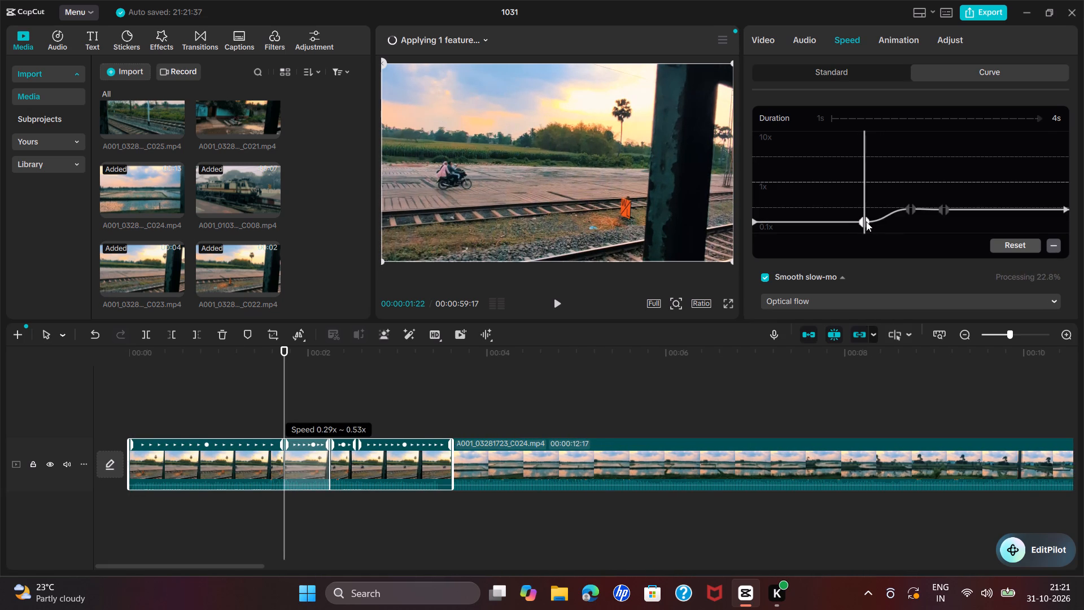
{"action": "left_click_drag", "start_coordinate": [866, 221], "coordinate": [866, 222]}
Lower the curve's second and third control points and its end point level with the start, at about 0.3x.
{"action": "left_click_drag", "start_coordinate": [908, 208], "coordinate": [907, 225]}
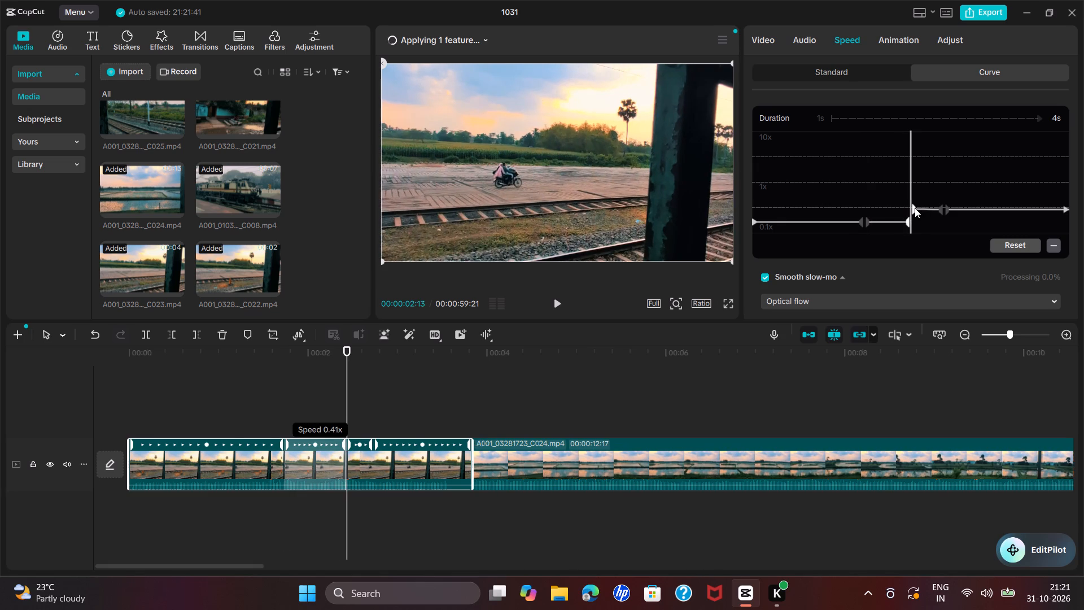
{"action": "left_click_drag", "start_coordinate": [914, 207], "coordinate": [912, 225]}
{"action": "left_click_drag", "start_coordinate": [939, 210], "coordinate": [938, 225]}
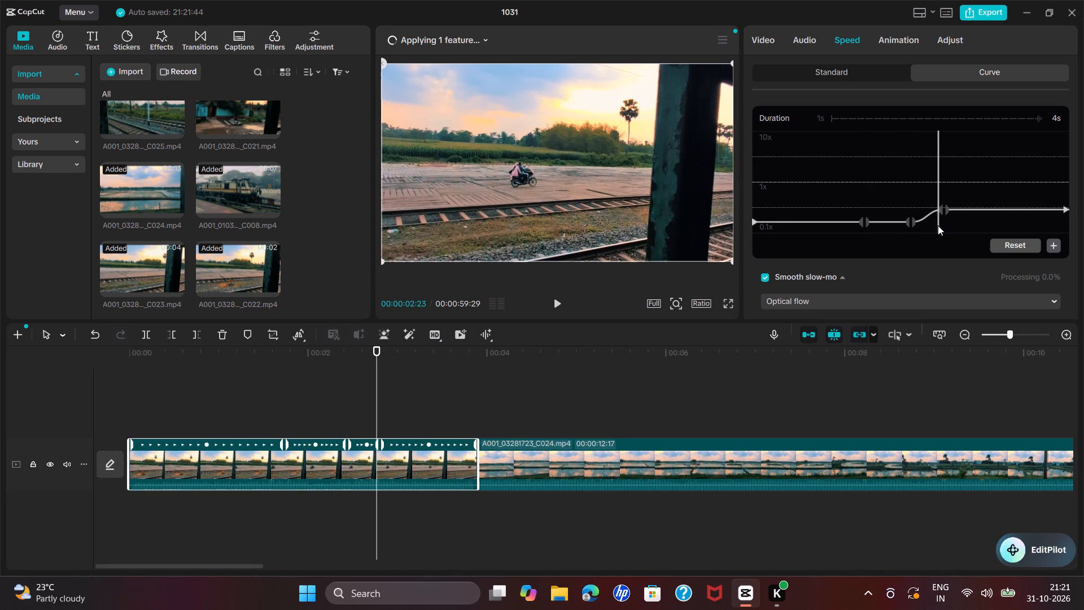
{"action": "left_click_drag", "start_coordinate": [938, 225], "coordinate": [938, 223]}
{"action": "left_click_drag", "start_coordinate": [942, 209], "coordinate": [942, 224]}
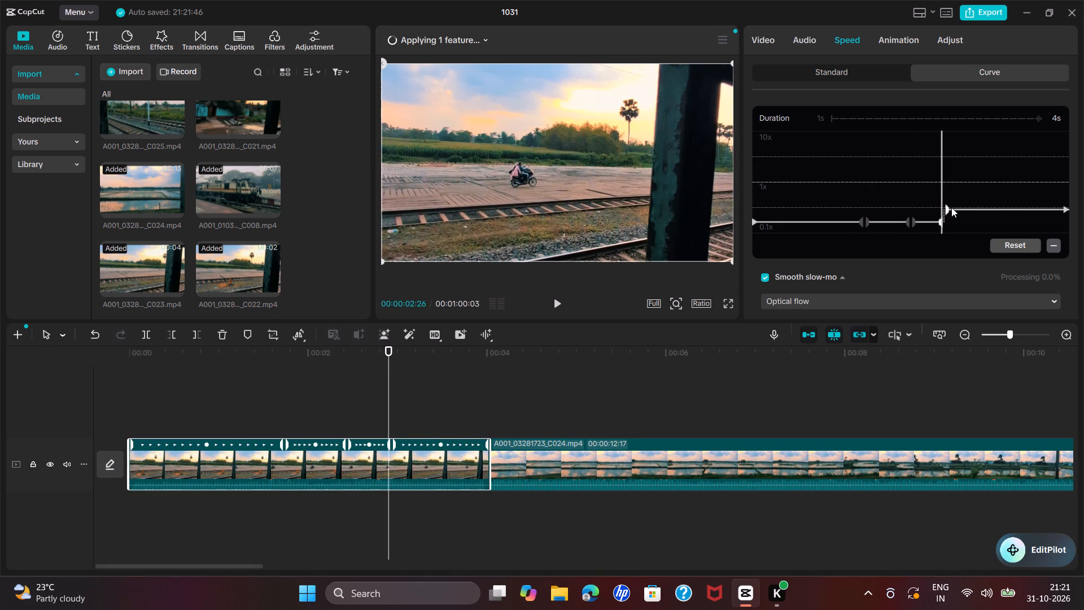
{"action": "left_click_drag", "start_coordinate": [951, 207], "coordinate": [947, 222]}
{"action": "left_click_drag", "start_coordinate": [948, 208], "coordinate": [952, 219]}
{"action": "left_click_drag", "start_coordinate": [1068, 207], "coordinate": [1066, 220]}
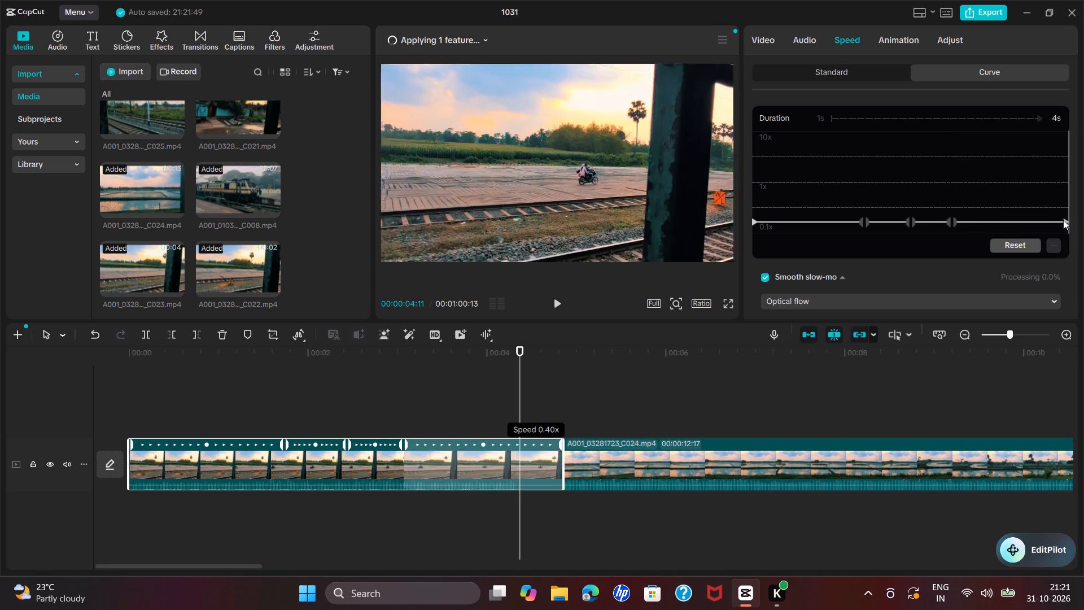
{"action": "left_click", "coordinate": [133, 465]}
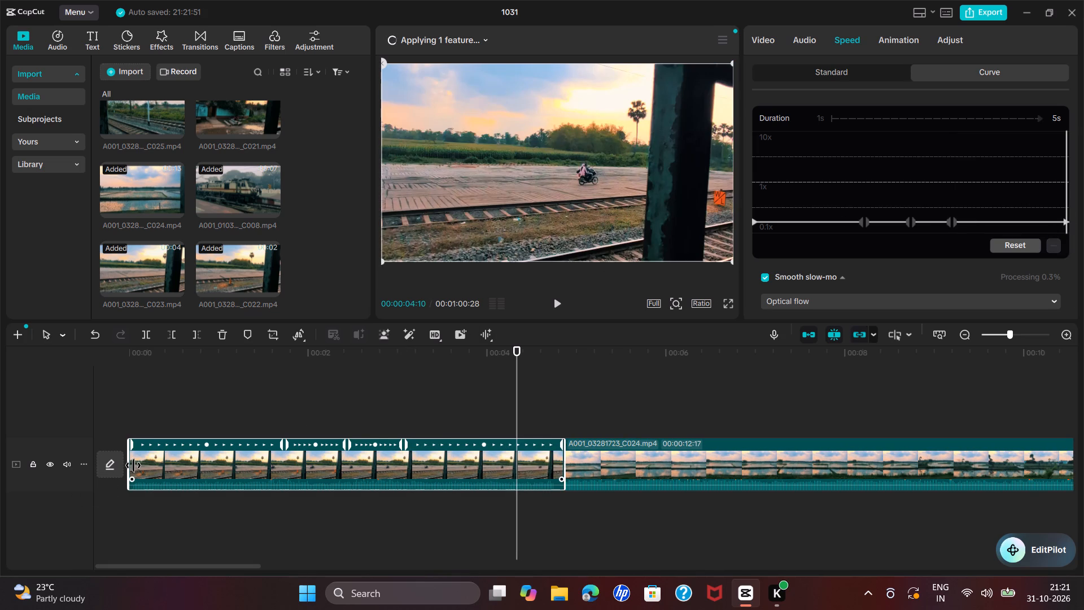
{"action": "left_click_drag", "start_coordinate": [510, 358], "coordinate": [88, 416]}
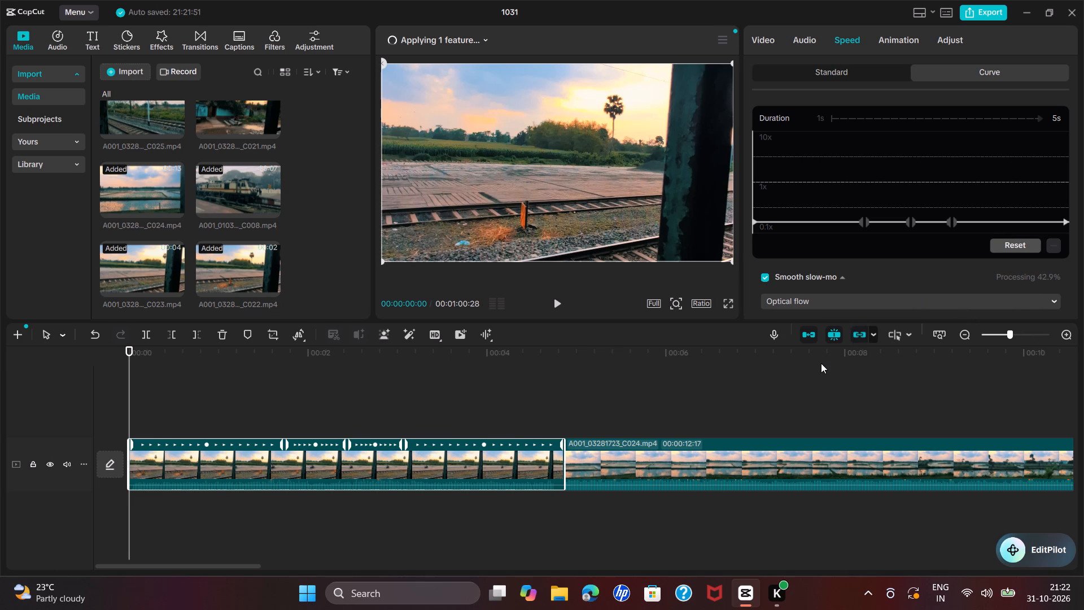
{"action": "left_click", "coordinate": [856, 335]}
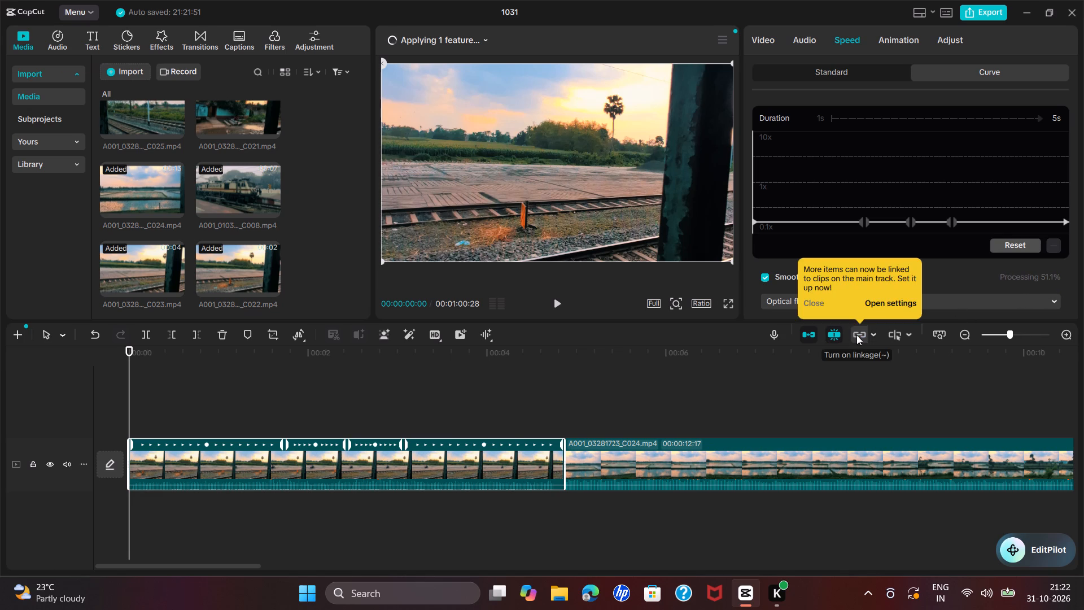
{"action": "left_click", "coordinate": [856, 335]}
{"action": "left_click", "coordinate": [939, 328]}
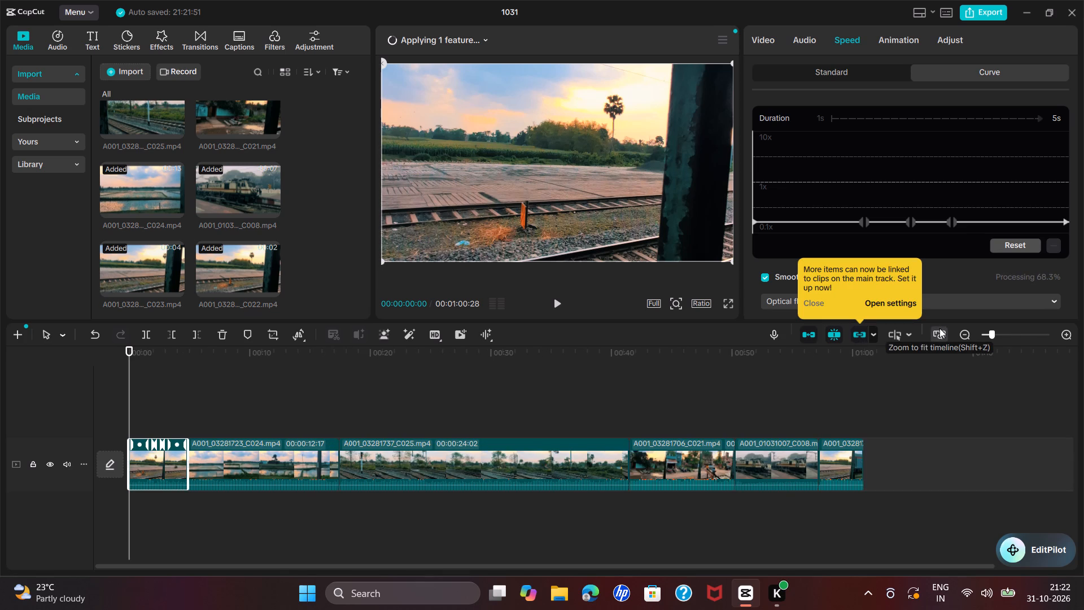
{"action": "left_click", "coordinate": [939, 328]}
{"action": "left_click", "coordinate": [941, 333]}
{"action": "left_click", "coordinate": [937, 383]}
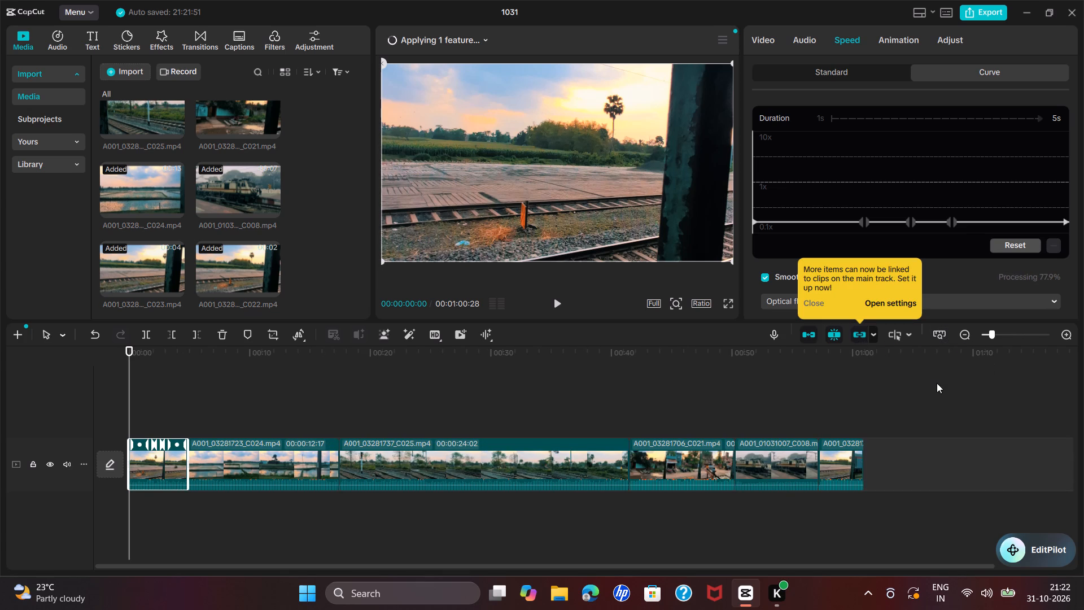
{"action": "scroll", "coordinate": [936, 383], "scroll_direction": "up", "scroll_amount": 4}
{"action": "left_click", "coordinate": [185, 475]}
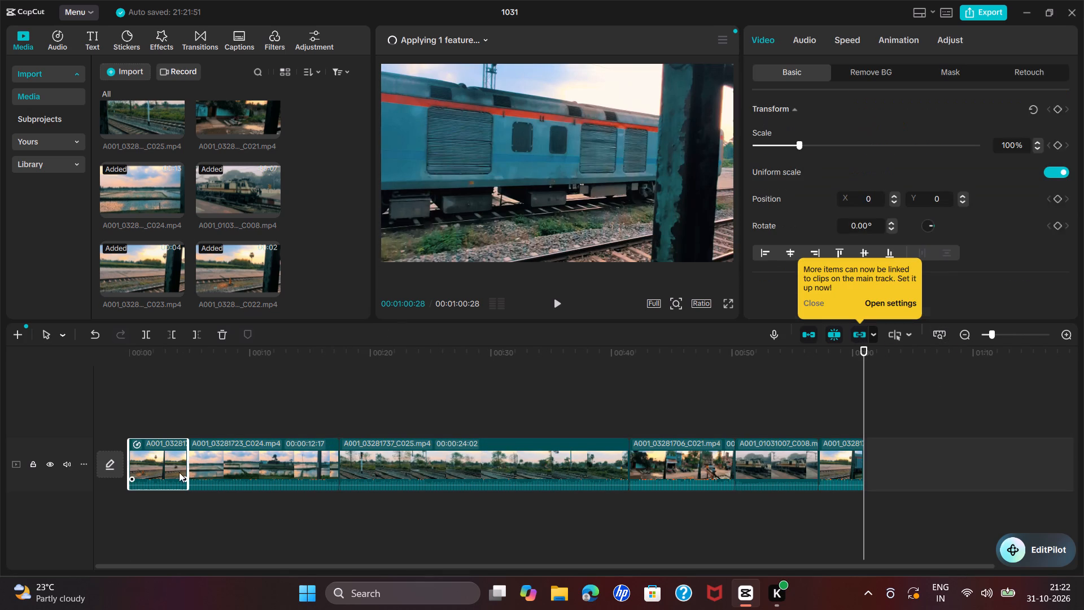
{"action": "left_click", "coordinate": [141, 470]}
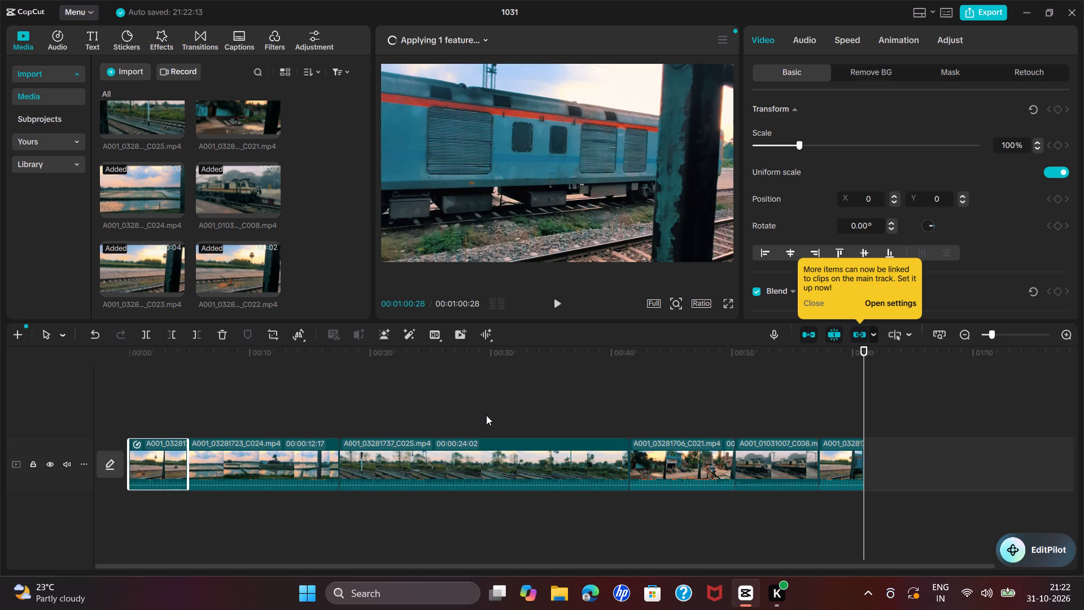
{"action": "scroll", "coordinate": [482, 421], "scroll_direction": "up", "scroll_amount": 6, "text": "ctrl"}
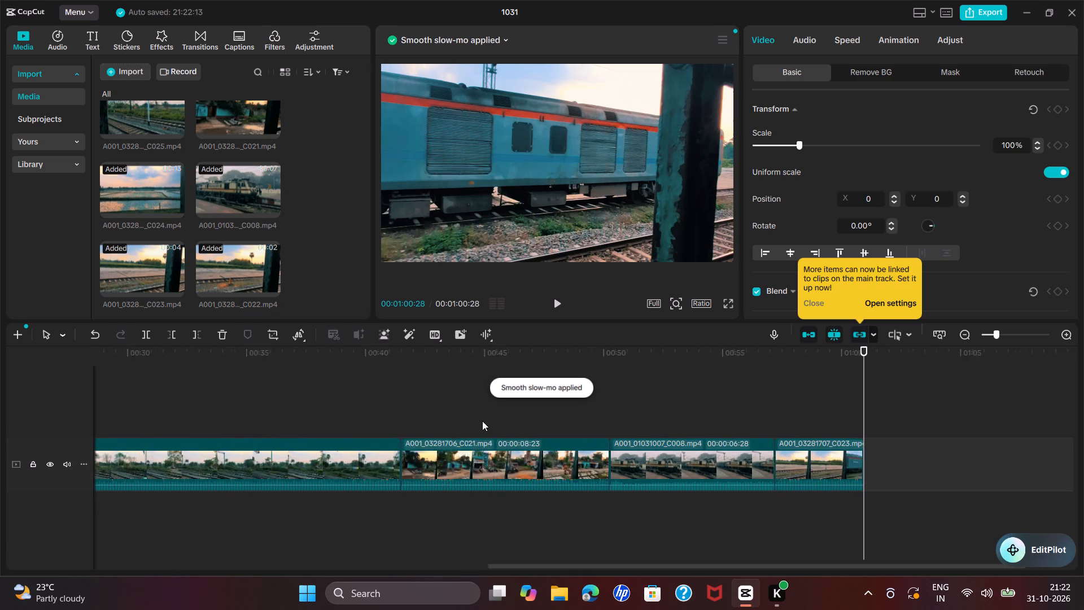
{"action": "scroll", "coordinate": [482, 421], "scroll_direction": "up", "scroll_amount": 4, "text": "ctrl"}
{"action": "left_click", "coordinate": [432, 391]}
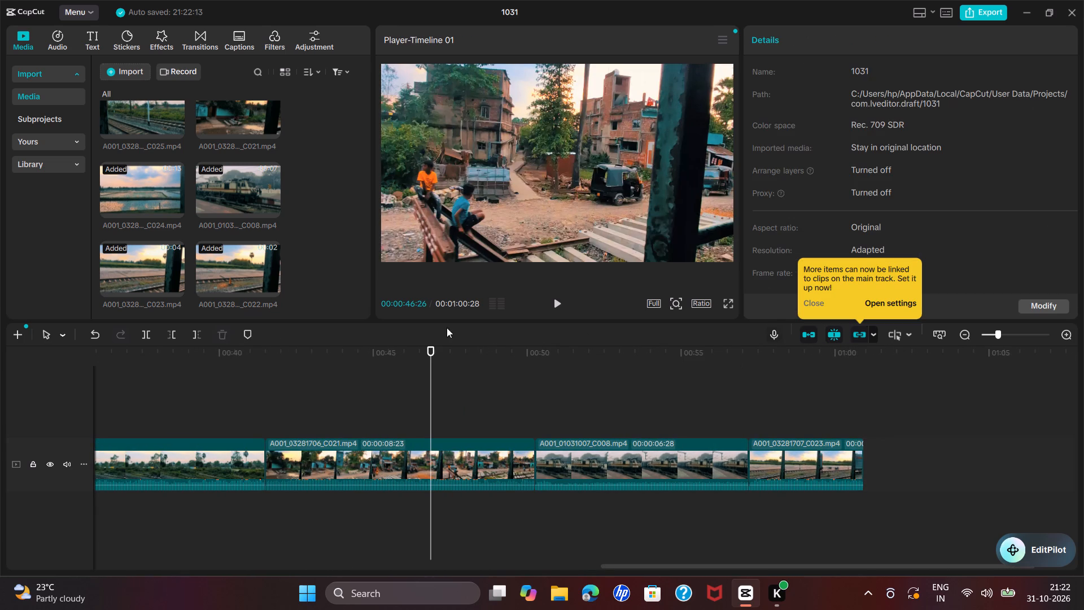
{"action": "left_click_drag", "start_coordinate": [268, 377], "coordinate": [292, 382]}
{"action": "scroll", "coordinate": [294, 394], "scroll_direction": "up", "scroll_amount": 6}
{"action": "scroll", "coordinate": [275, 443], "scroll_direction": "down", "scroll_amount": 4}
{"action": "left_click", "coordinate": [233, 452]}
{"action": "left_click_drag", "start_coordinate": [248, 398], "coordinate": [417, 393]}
Play from the start through the cut into C024 with the opening clip's speed curve shown, to check the slowed motion.
{"action": "left_click_drag", "start_coordinate": [432, 346], "coordinate": [0, 370]}
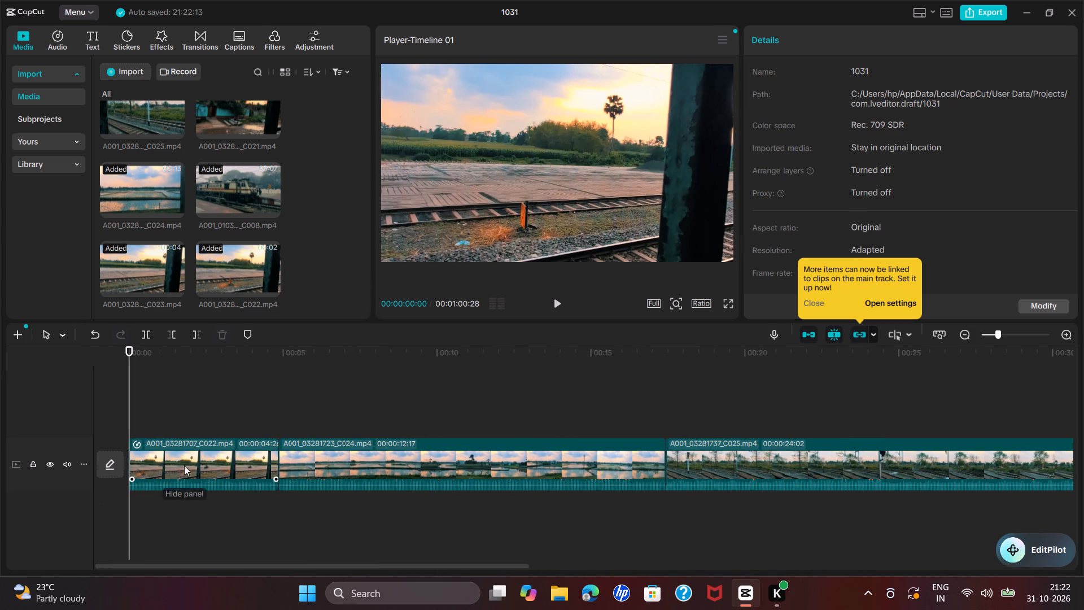
{"action": "left_click", "coordinate": [191, 443]}
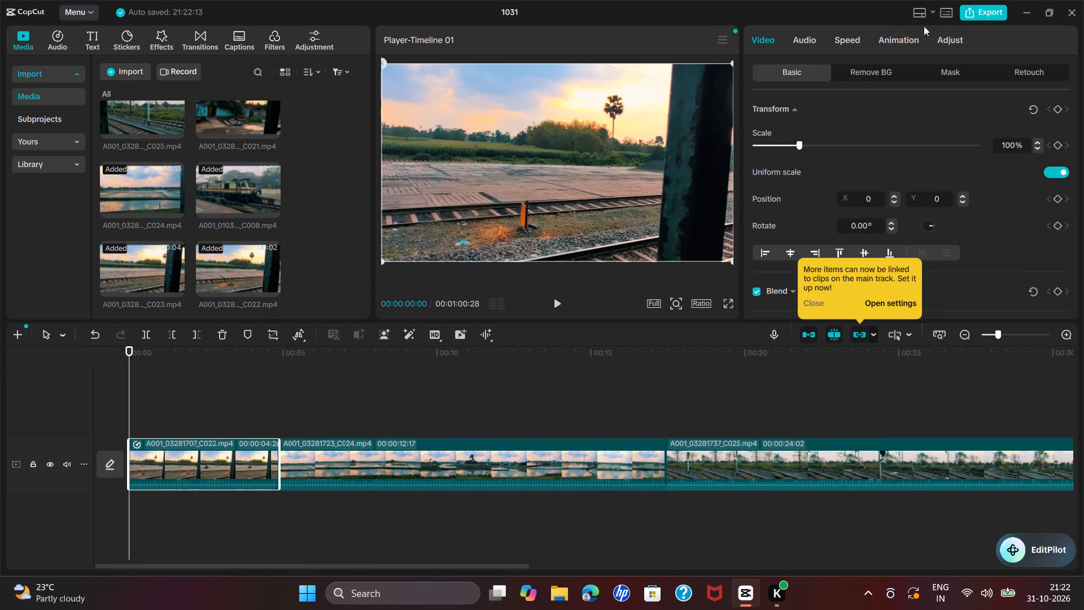
{"action": "left_click", "coordinate": [843, 33]}
{"action": "scroll", "coordinate": [908, 212], "scroll_direction": "down", "scroll_amount": 4}
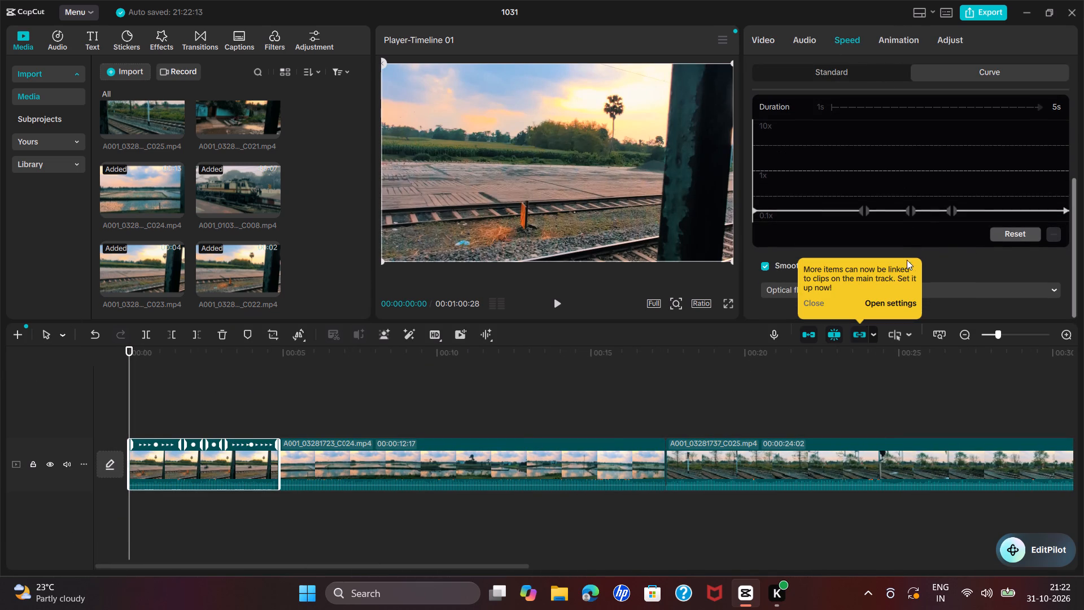
{"action": "left_click", "coordinate": [976, 239]}
{"action": "left_click", "coordinate": [555, 297]}
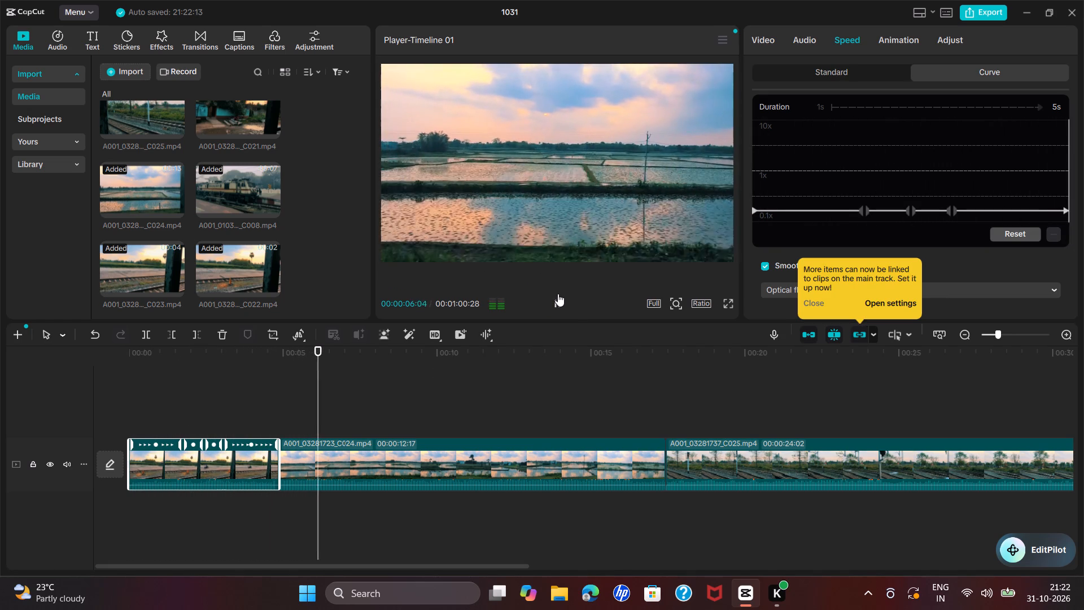
Slow the C024 clip to a standard constant speed of 0.23x, keeping it directly after the opening clip.
{"action": "left_click", "coordinate": [360, 472]}
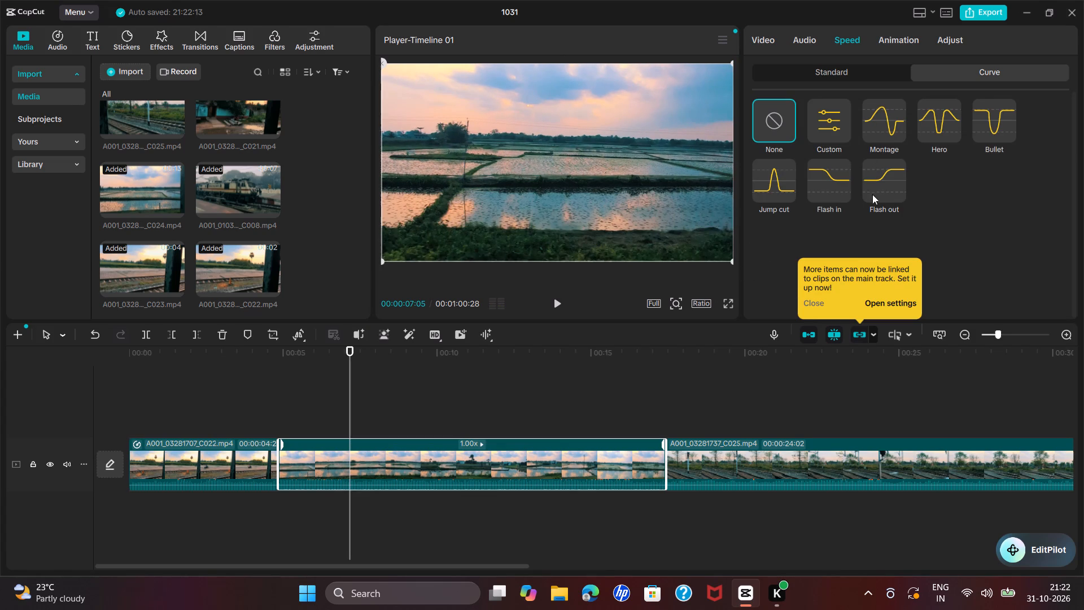
{"action": "scroll", "coordinate": [875, 193], "scroll_direction": "up", "scroll_amount": 4}
{"action": "left_click", "coordinate": [856, 73]}
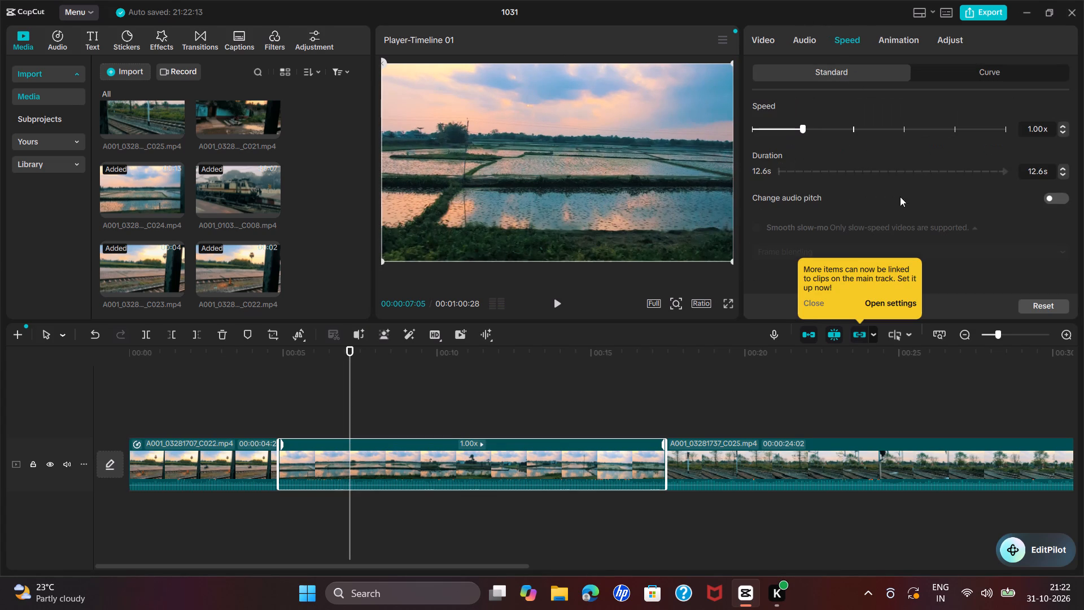
{"action": "left_click_drag", "start_coordinate": [770, 128], "coordinate": [759, 132]}
{"action": "left_click_drag", "start_coordinate": [418, 460], "coordinate": [477, 446]}
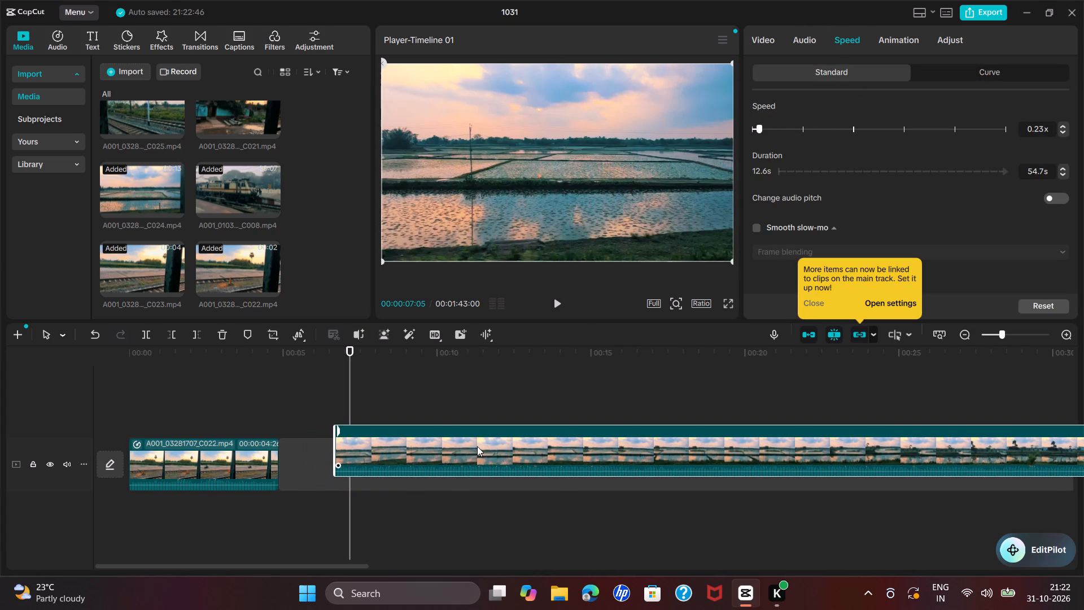
{"action": "left_click_drag", "start_coordinate": [477, 446], "coordinate": [442, 461]}
Play the slowed C024 clip from near its start to check its motion, dismissing the linkage tip.
{"action": "left_click", "coordinate": [294, 378]}
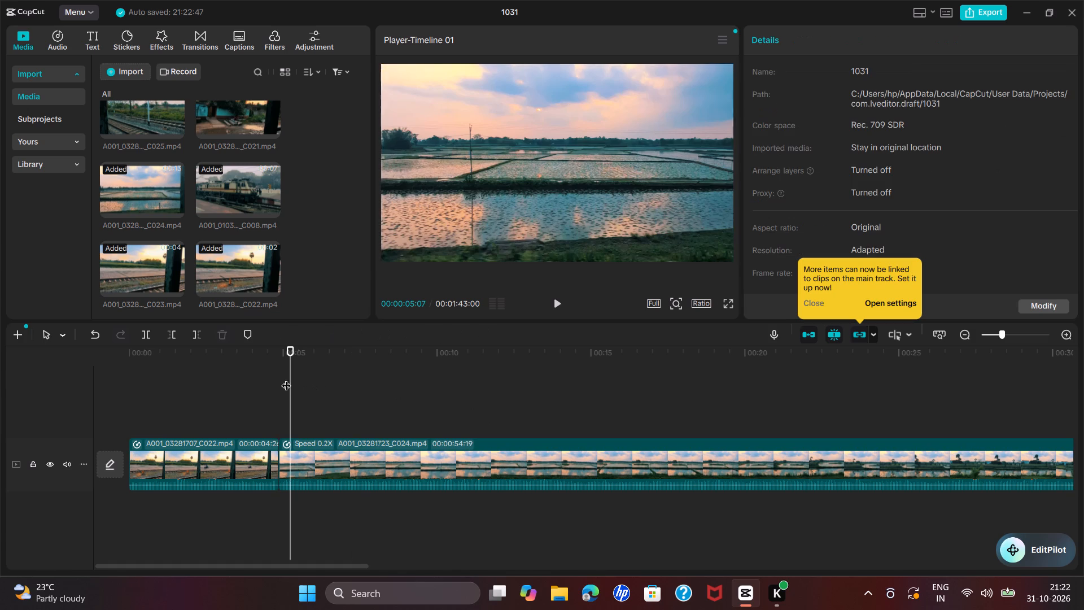
{"action": "left_click", "coordinate": [556, 304]}
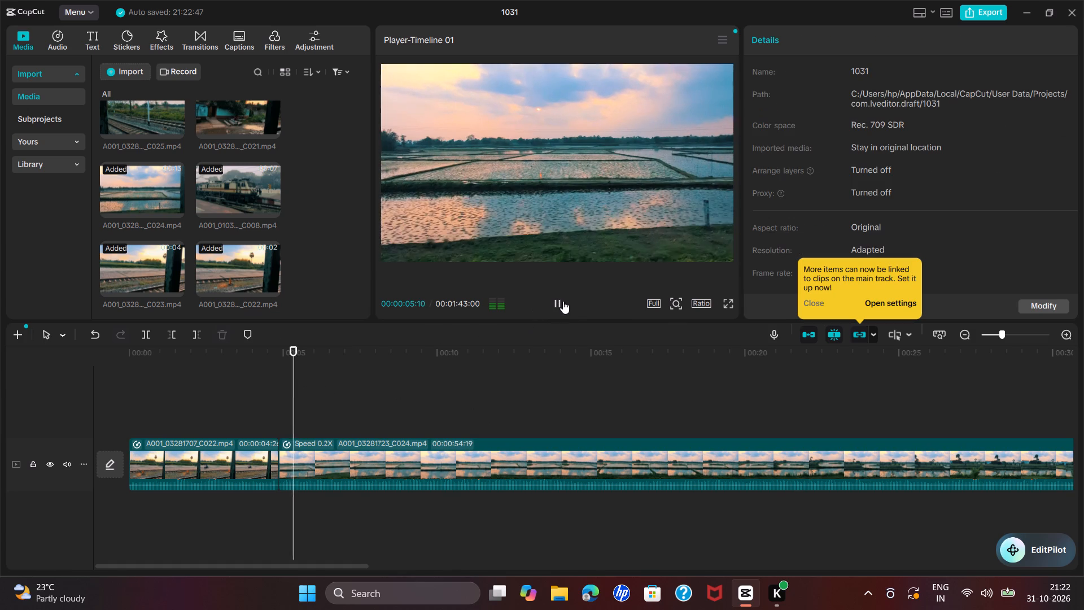
{"action": "left_click", "coordinate": [817, 303]}
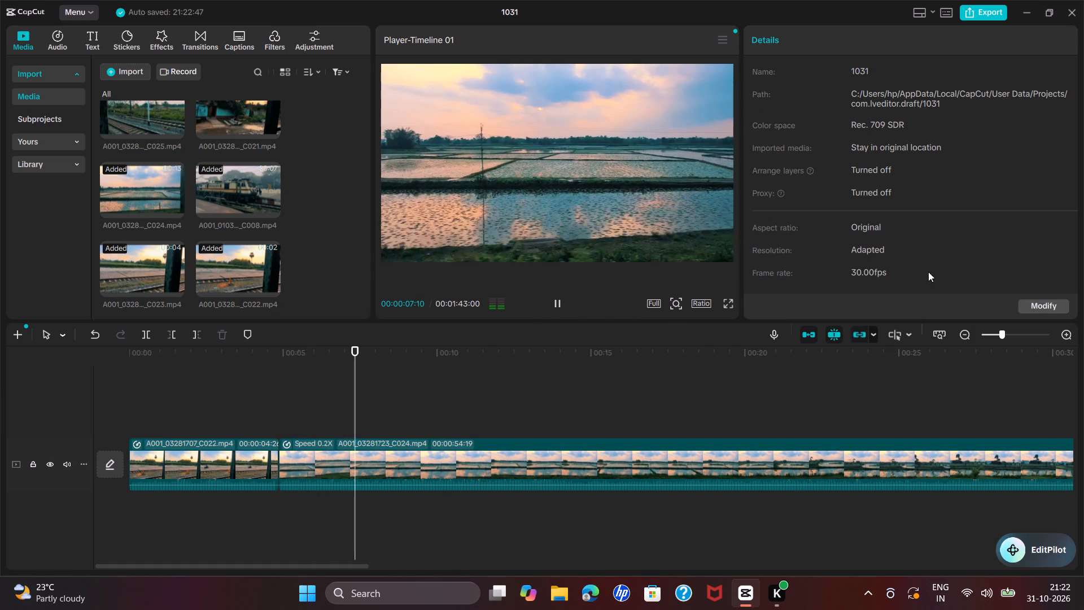
{"action": "scroll", "coordinate": [938, 158], "scroll_direction": "down", "scroll_amount": 2}
{"action": "scroll", "coordinate": [951, 178], "scroll_direction": "up", "scroll_amount": 1}
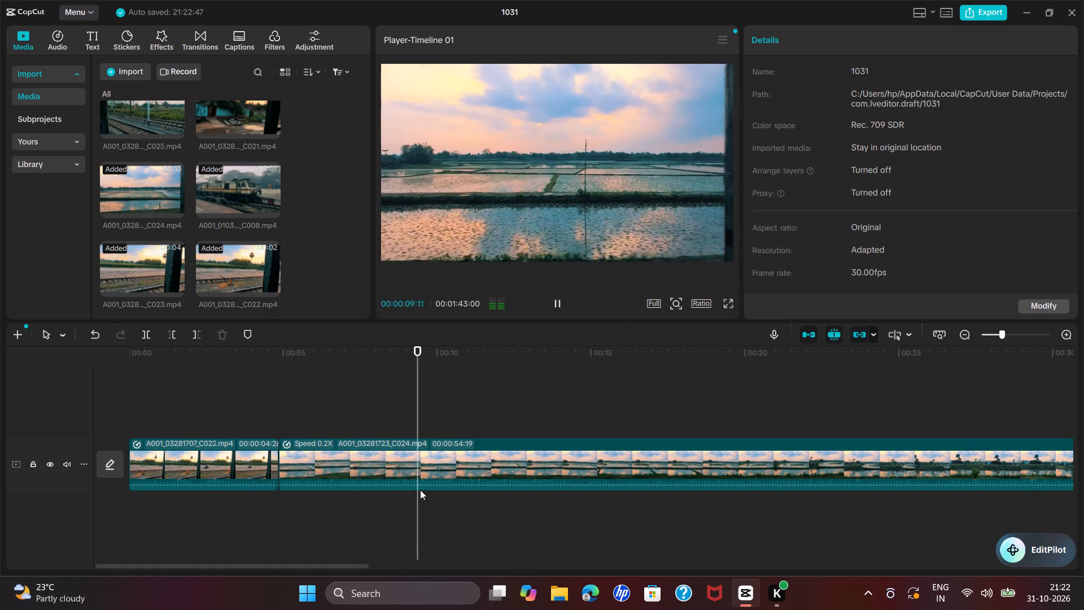
Turn on smooth slow-mo for the C024 clip using the Optical flow method.
{"action": "left_click", "coordinate": [434, 479]}
{"action": "scroll", "coordinate": [929, 224], "scroll_direction": "down", "scroll_amount": 4}
{"action": "scroll", "coordinate": [837, 265], "scroll_direction": "down", "scroll_amount": 4}
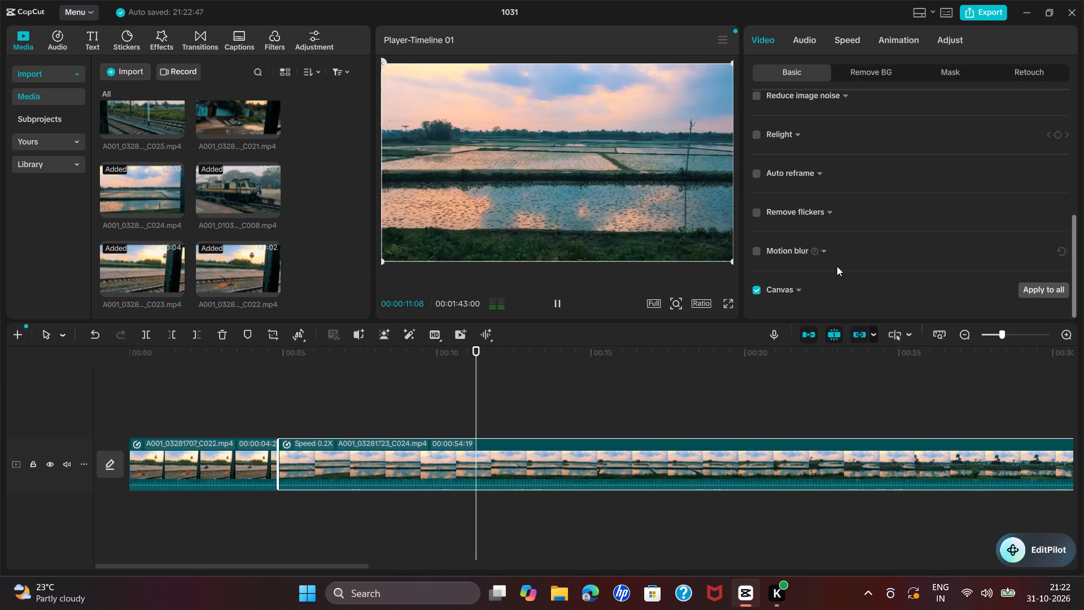
{"action": "scroll", "coordinate": [838, 267], "scroll_direction": "up", "scroll_amount": 8}
{"action": "left_click", "coordinate": [861, 37]}
{"action": "scroll", "coordinate": [911, 233], "scroll_direction": "down", "scroll_amount": 4}
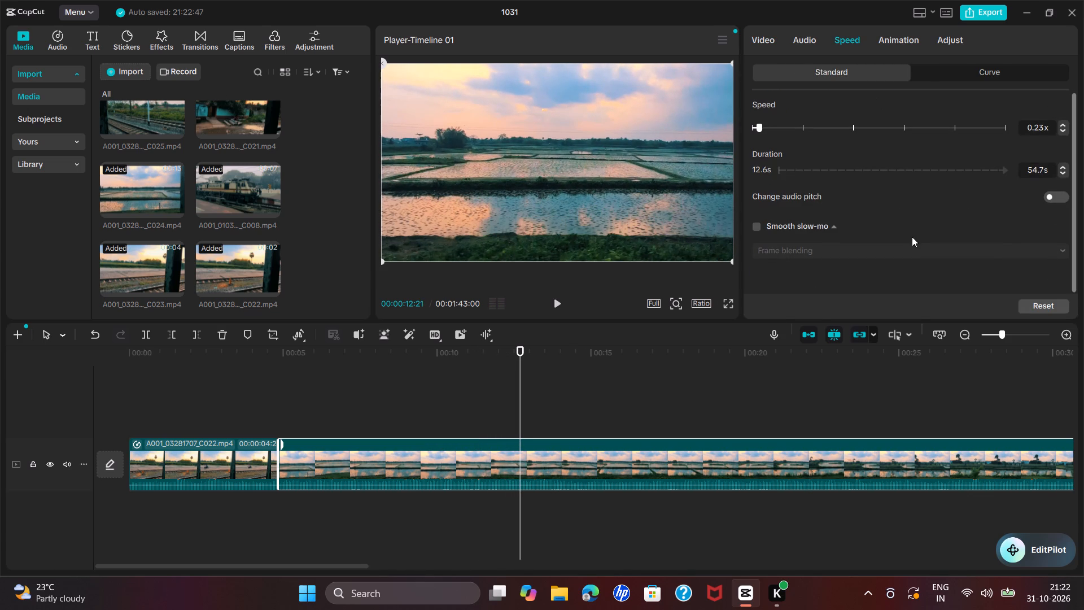
{"action": "left_click", "coordinate": [770, 227]}
{"action": "left_click", "coordinate": [759, 228]}
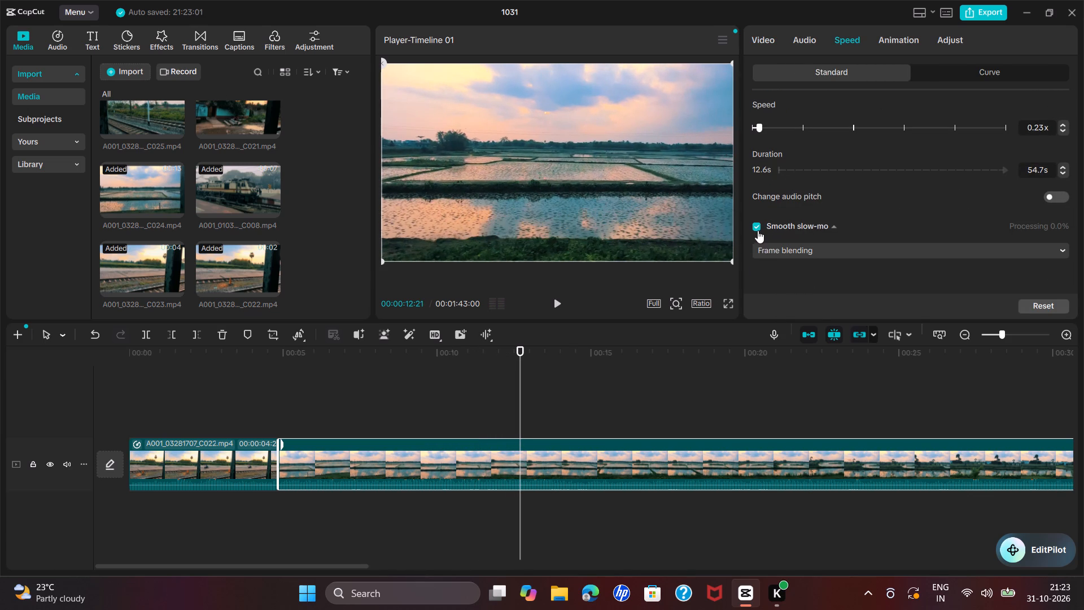
{"action": "left_click", "coordinate": [818, 230]}
{"action": "left_click", "coordinate": [819, 224]}
{"action": "left_click", "coordinate": [811, 253]}
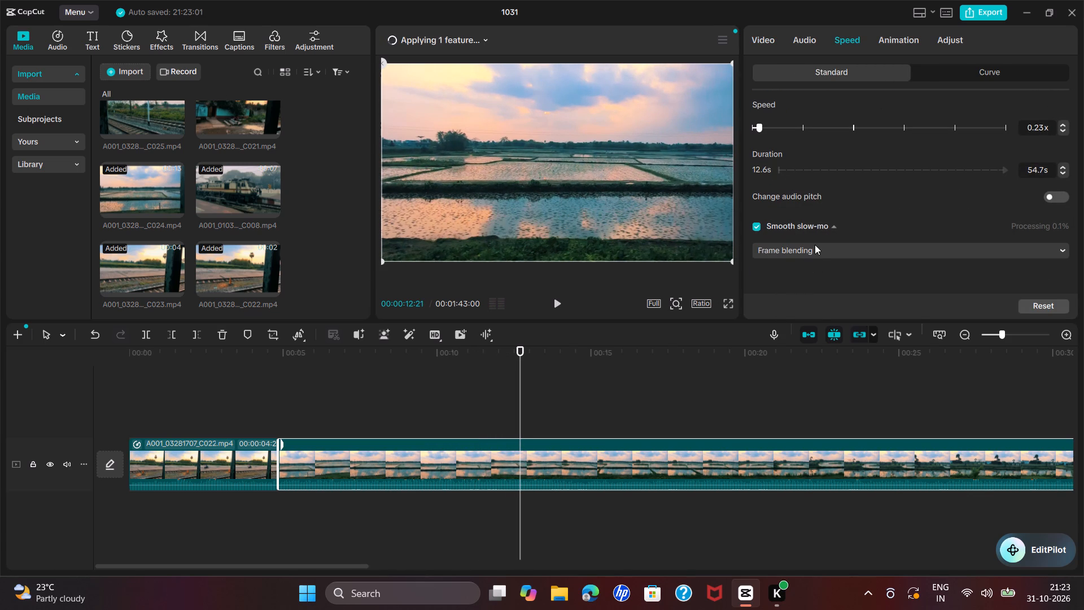
{"action": "left_click", "coordinate": [815, 245]}
{"action": "left_click", "coordinate": [1065, 251]}
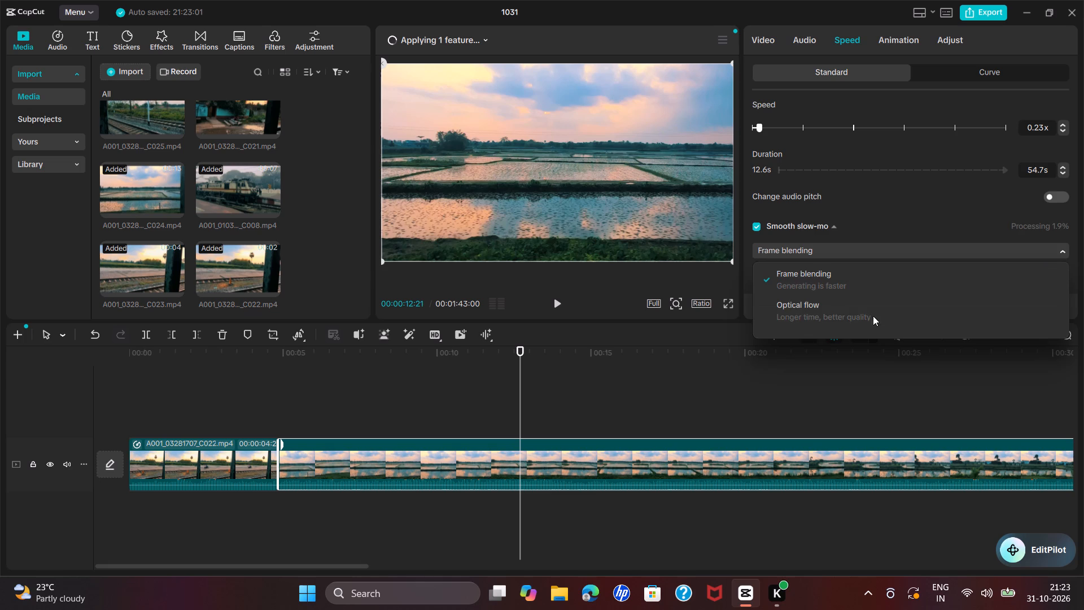
{"action": "left_click", "coordinate": [875, 312]}
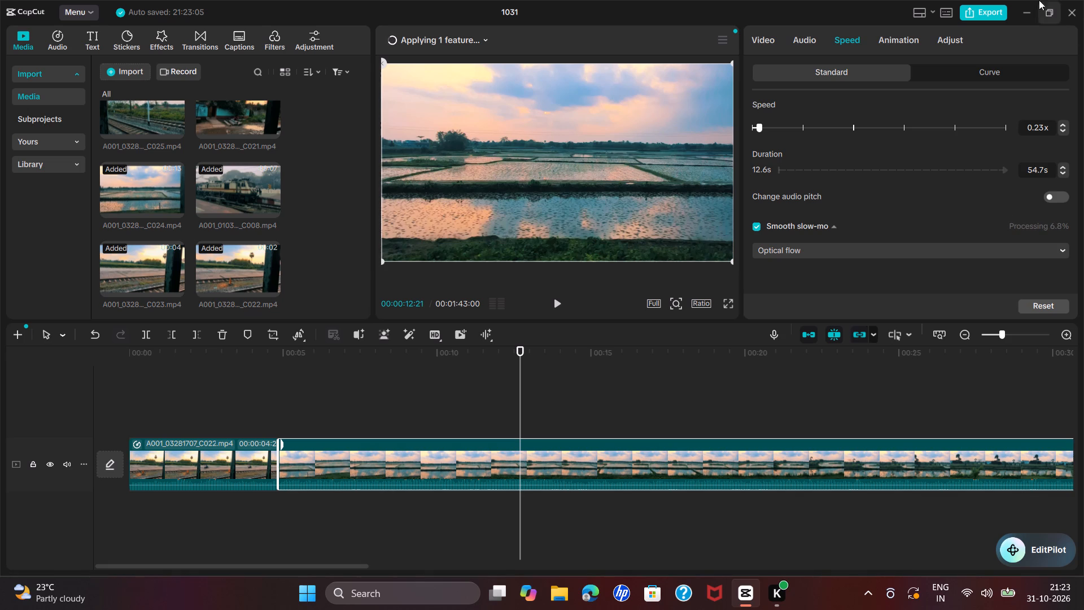
Play the C024 clip from about 12 s to about 31 s to check its slowed motion.
{"action": "left_click", "coordinate": [553, 303]}
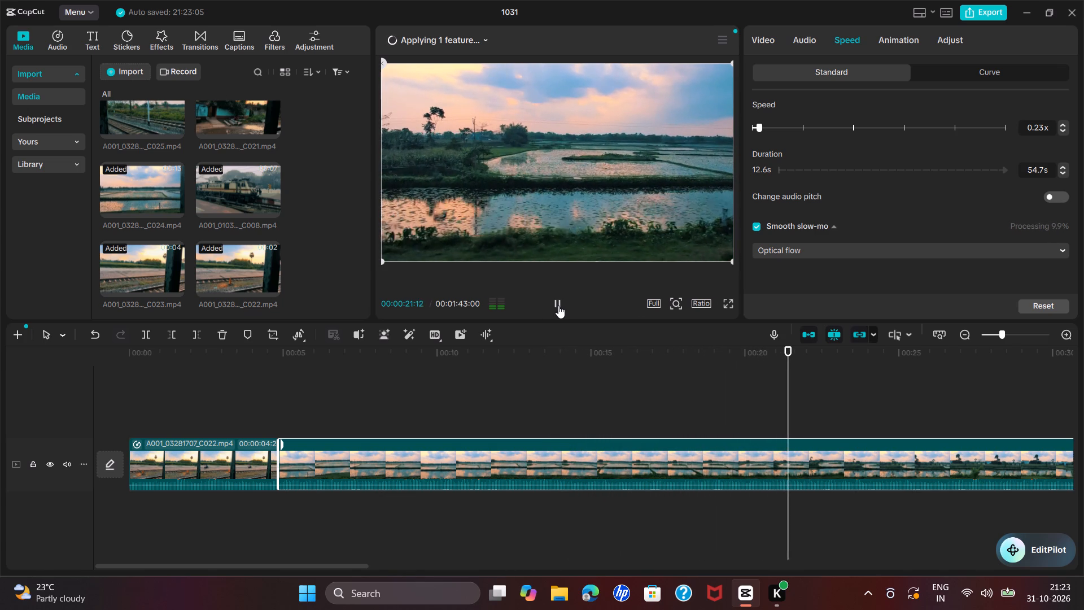
{"action": "right_click", "coordinate": [558, 305]}
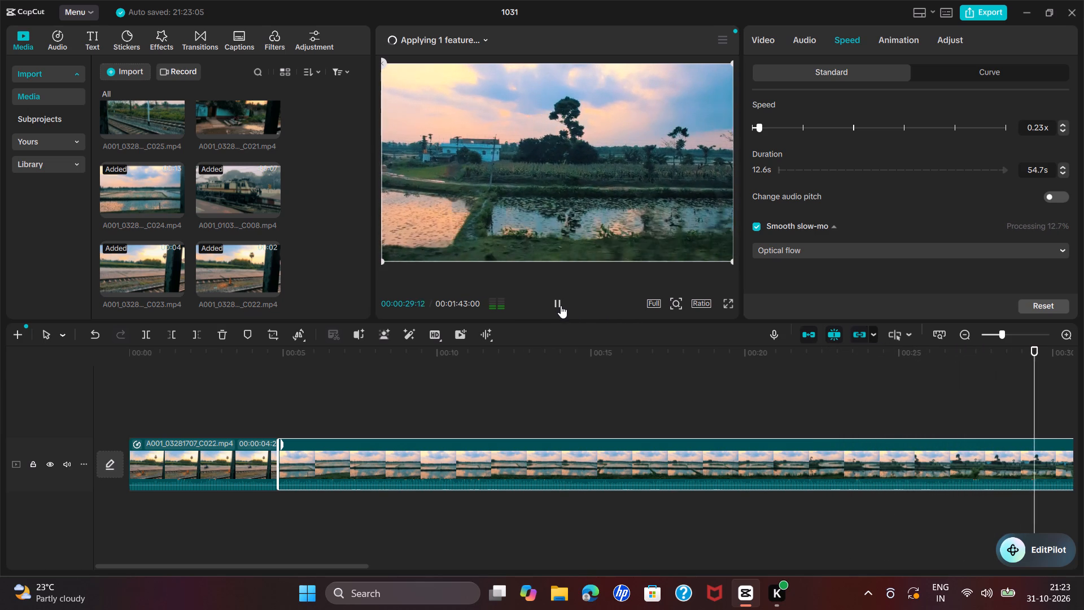
{"action": "left_click", "coordinate": [561, 306]}
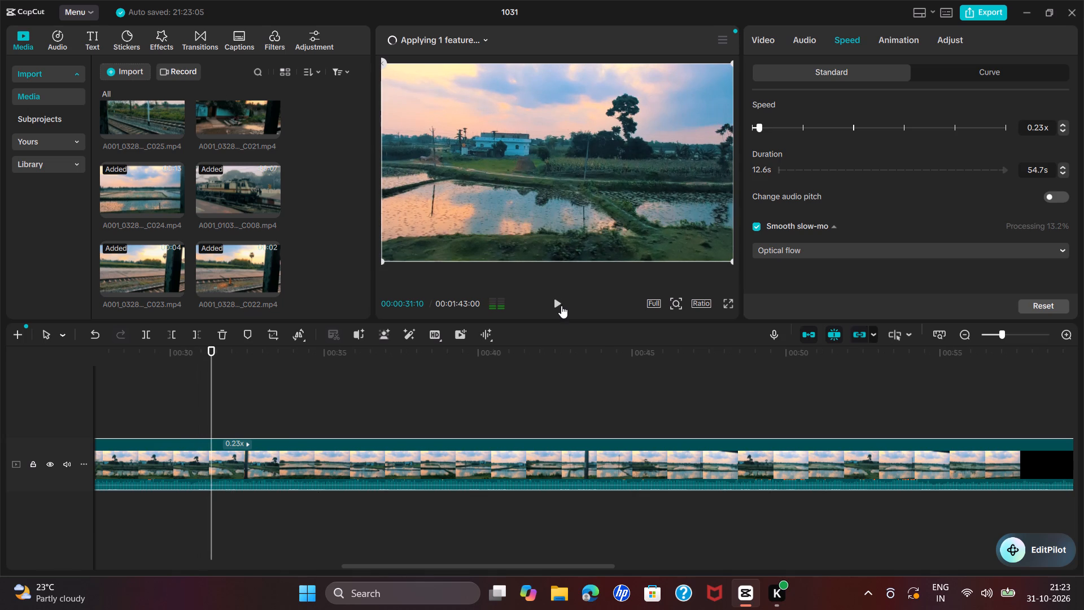
Mute the video track's clip audio and briefly play C024 to check it.
{"action": "left_click", "coordinate": [66, 462]}
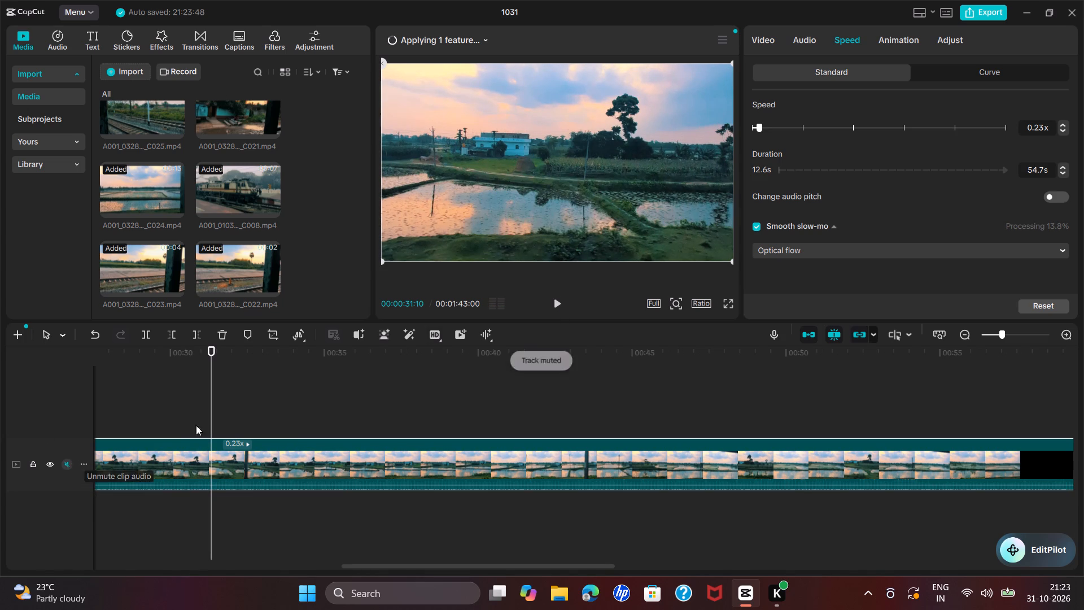
{"action": "left_click", "coordinate": [558, 301]}
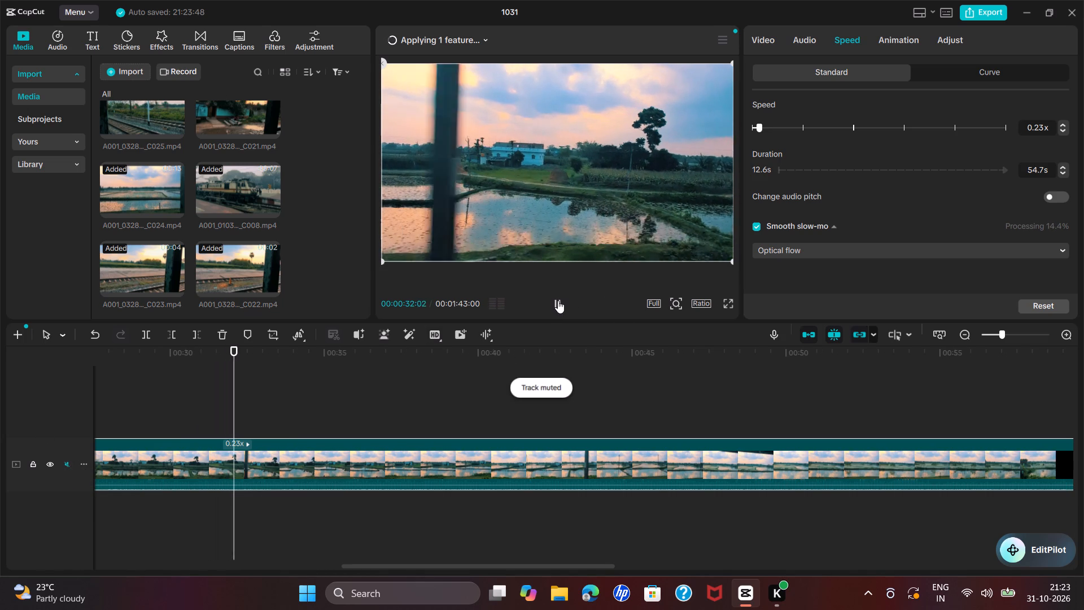
{"action": "left_click", "coordinate": [558, 299]}
{"action": "right_click_drag", "start_coordinate": [563, 303], "coordinate": [553, 282]}
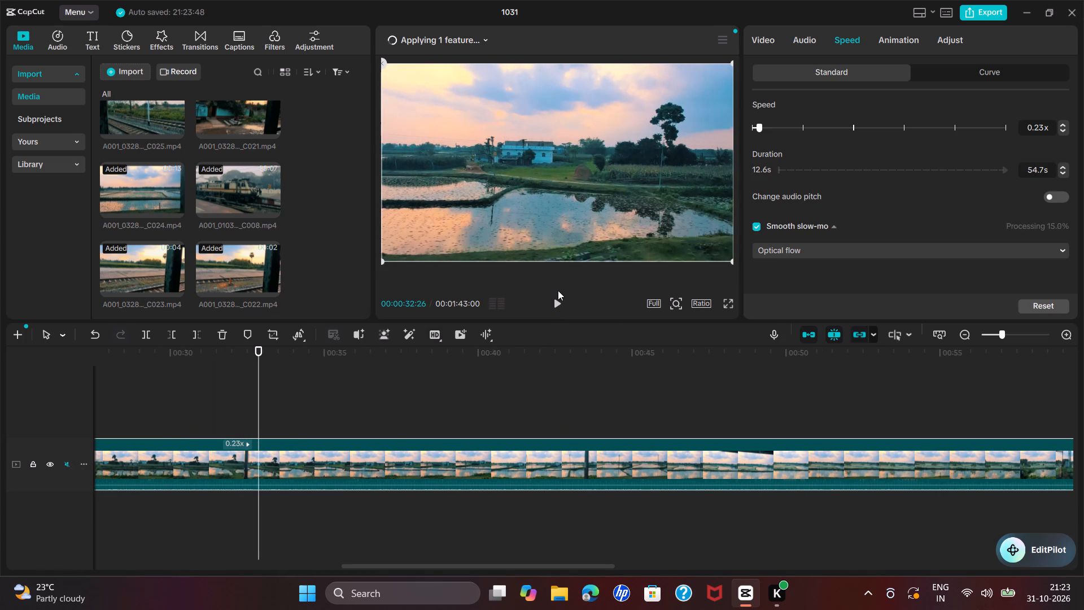
Return the playhead to the very start of the timeline.
{"action": "left_click", "coordinate": [557, 382]}
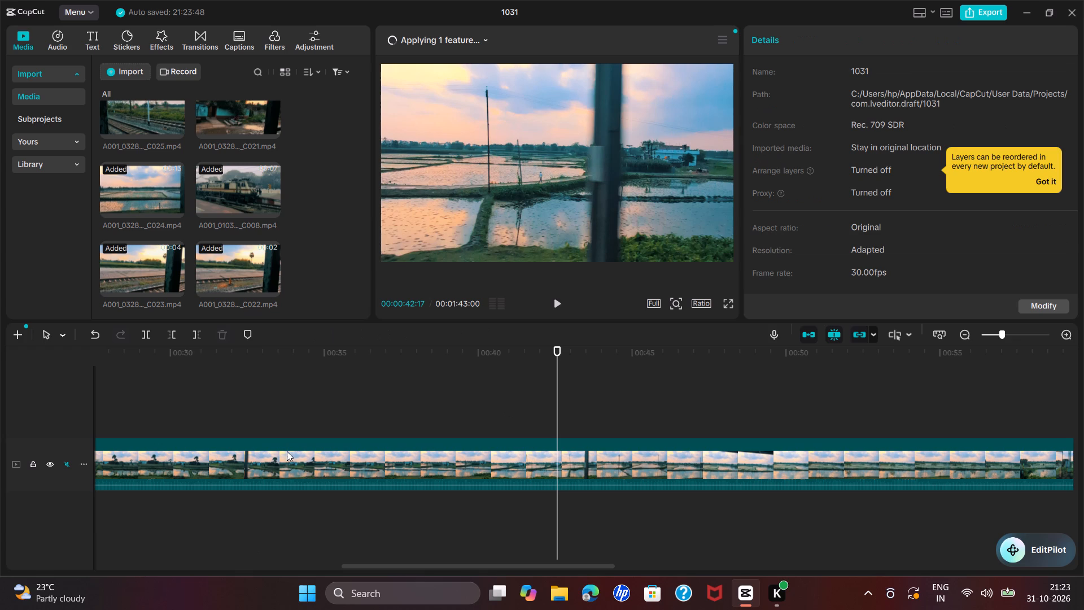
{"action": "left_click_drag", "start_coordinate": [237, 377], "coordinate": [164, 371]}
{"action": "left_click", "coordinate": [558, 344]}
{"action": "left_click_drag", "start_coordinate": [558, 347], "coordinate": [1, 362]}
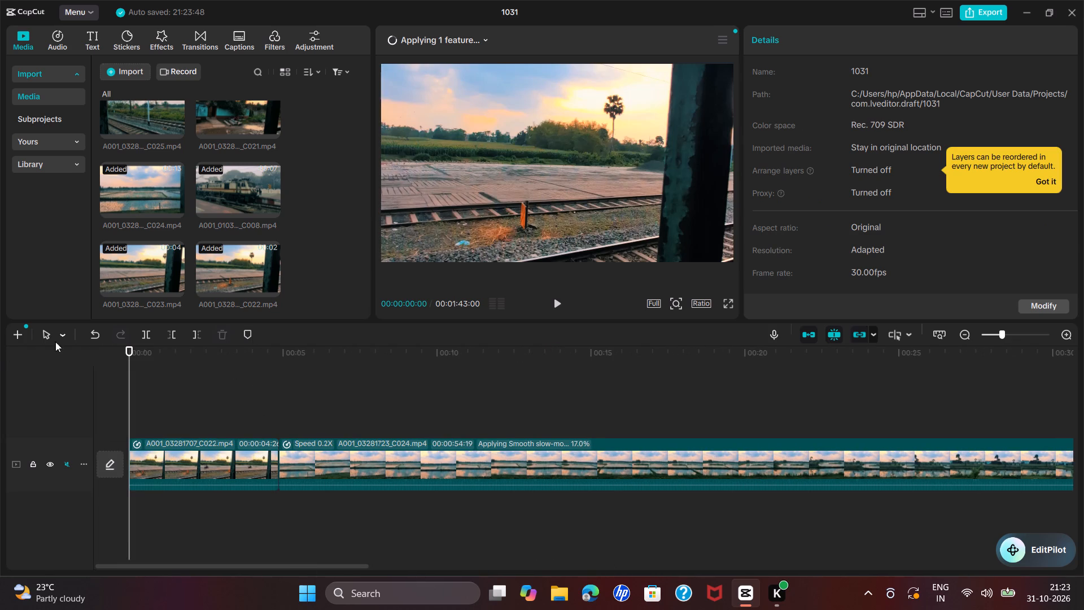
{"action": "left_click", "coordinate": [259, 394]}
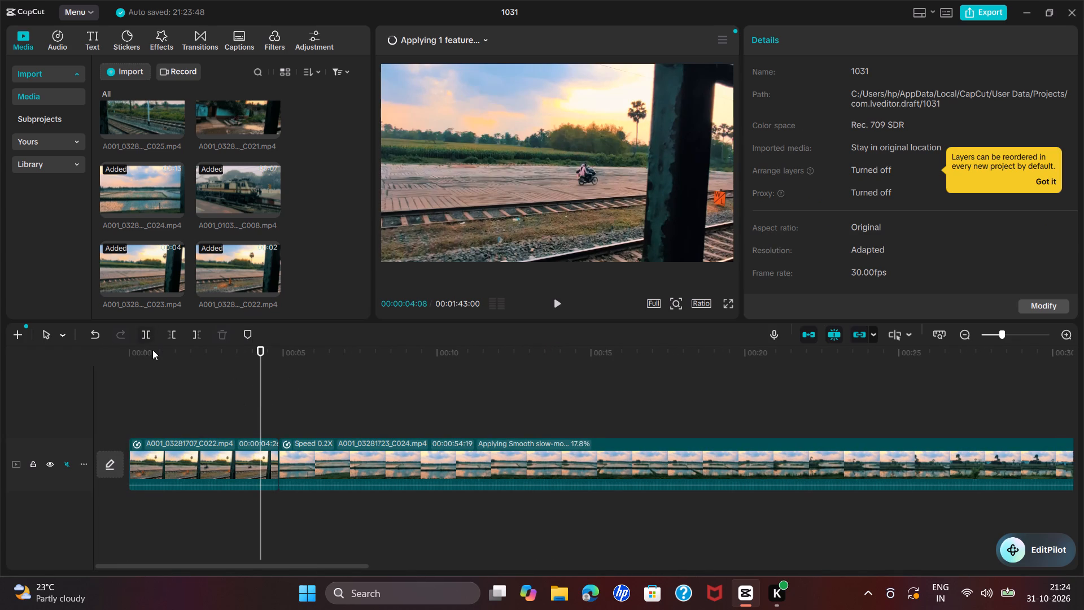
{"action": "left_click_drag", "start_coordinate": [258, 350], "coordinate": [70, 378]}
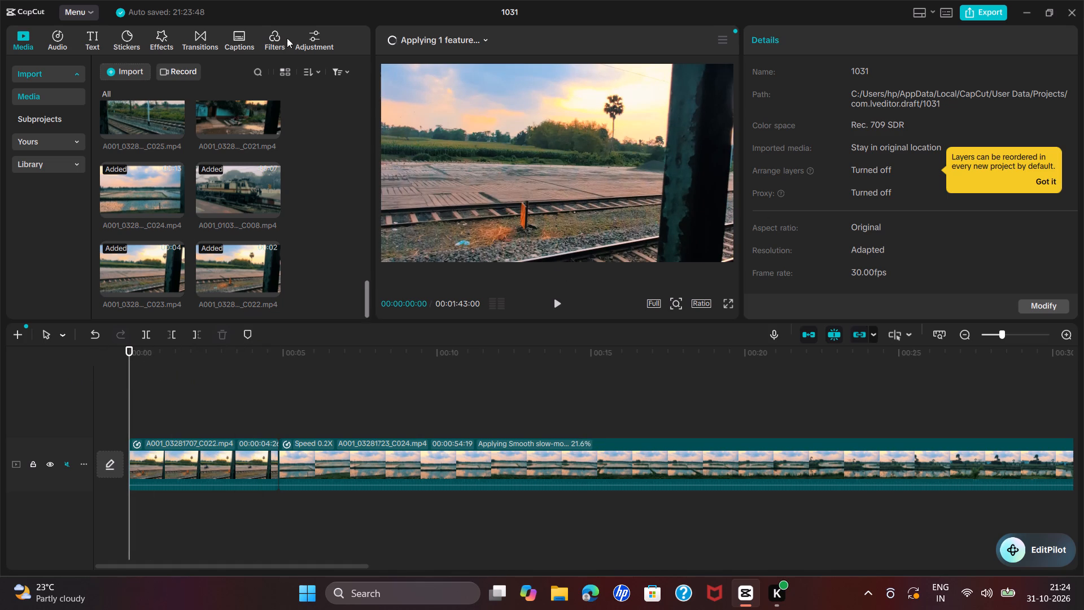
Try to load the filter library, reloading it and looking through the imported clips in between.
{"action": "left_click_drag", "start_coordinate": [282, 34], "coordinate": [287, 36]}
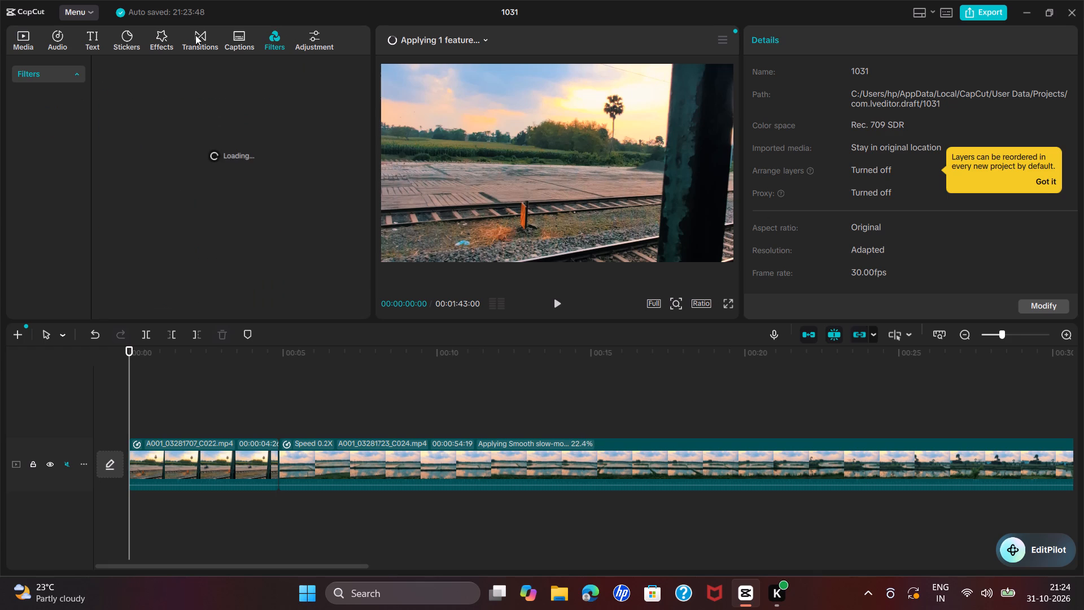
{"action": "left_click", "coordinate": [28, 35]}
{"action": "scroll", "coordinate": [186, 165], "scroll_direction": "up", "scroll_amount": 4}
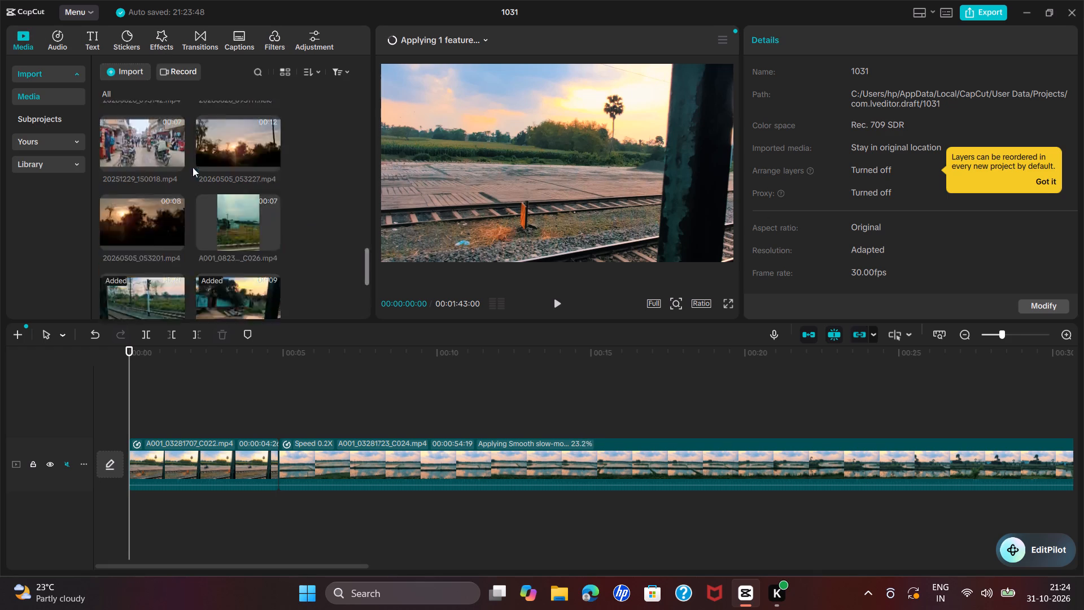
{"action": "scroll", "coordinate": [193, 167], "scroll_direction": "up", "scroll_amount": 4}
{"action": "scroll", "coordinate": [218, 208], "scroll_direction": "down", "scroll_amount": 11}
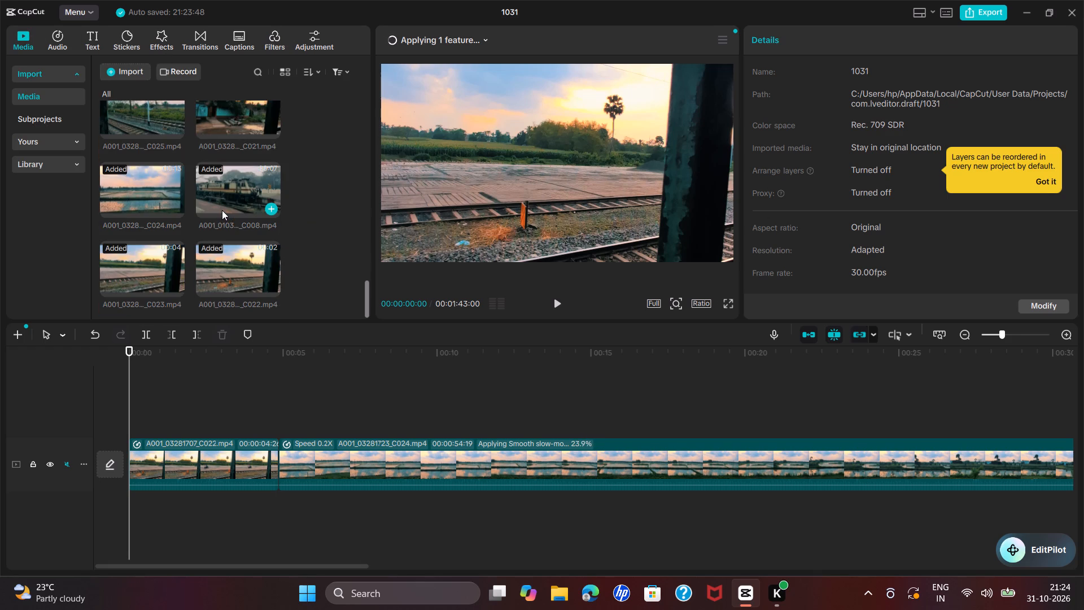
{"action": "scroll", "coordinate": [222, 210], "scroll_direction": "up", "scroll_amount": 2}
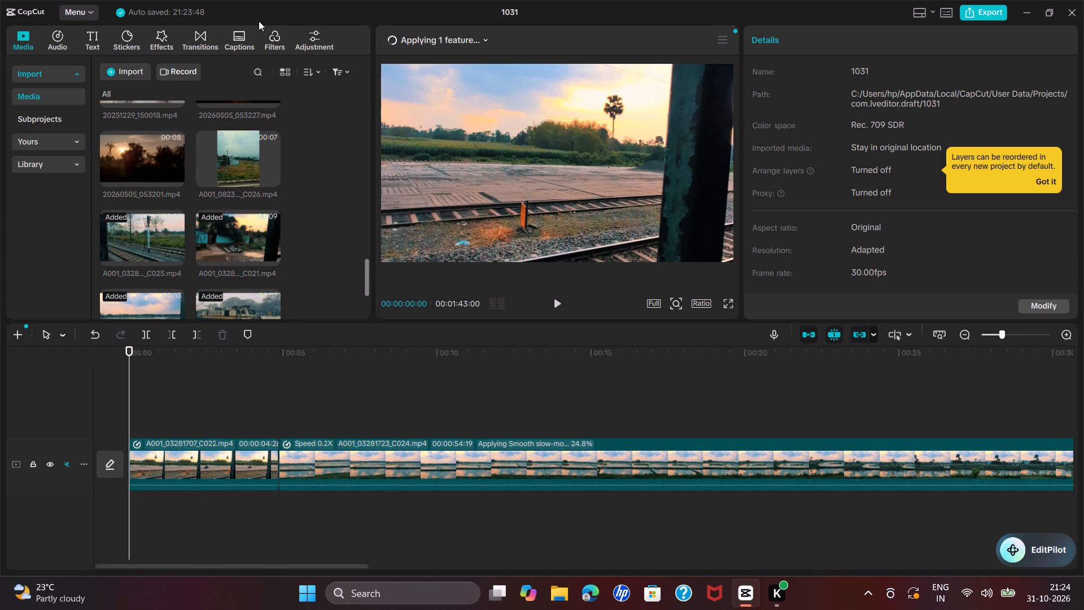
{"action": "left_click", "coordinate": [276, 51]}
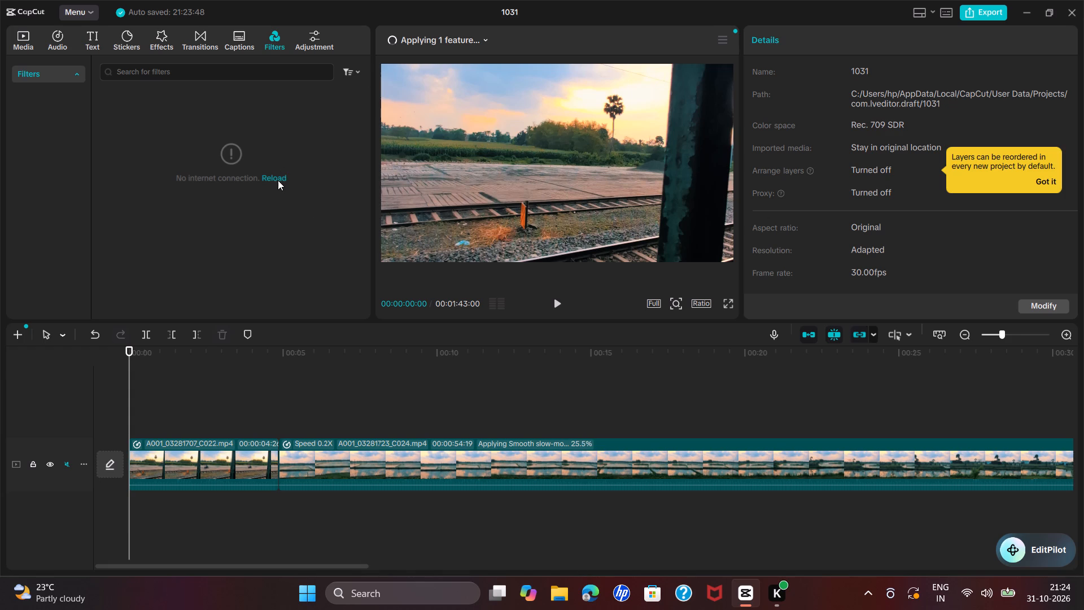
{"action": "left_click", "coordinate": [278, 181]}
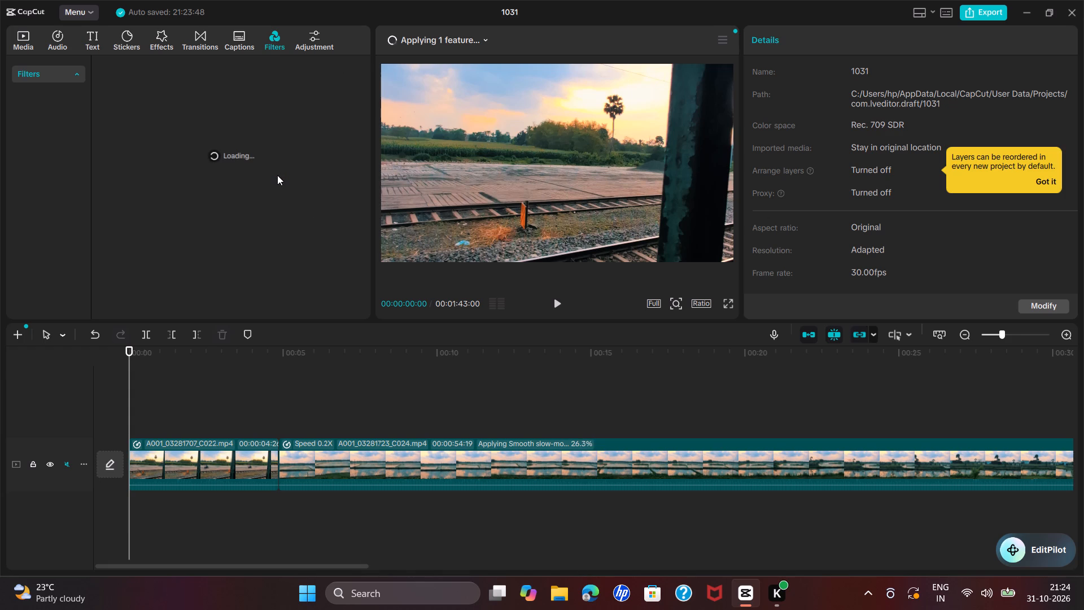
{"action": "left_click", "coordinate": [278, 173]}
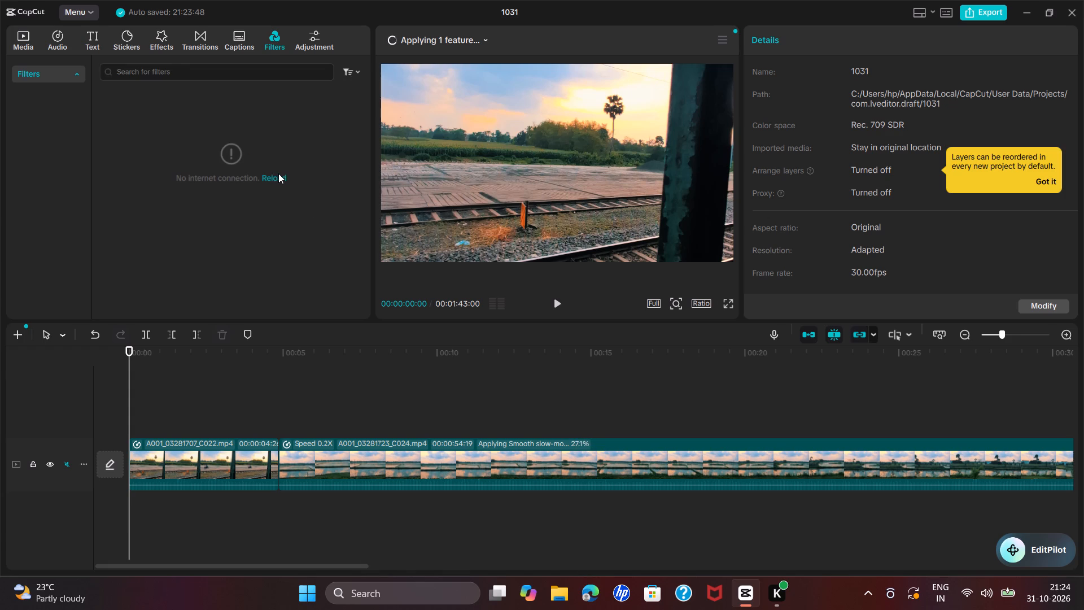
{"action": "left_click", "coordinate": [278, 176]}
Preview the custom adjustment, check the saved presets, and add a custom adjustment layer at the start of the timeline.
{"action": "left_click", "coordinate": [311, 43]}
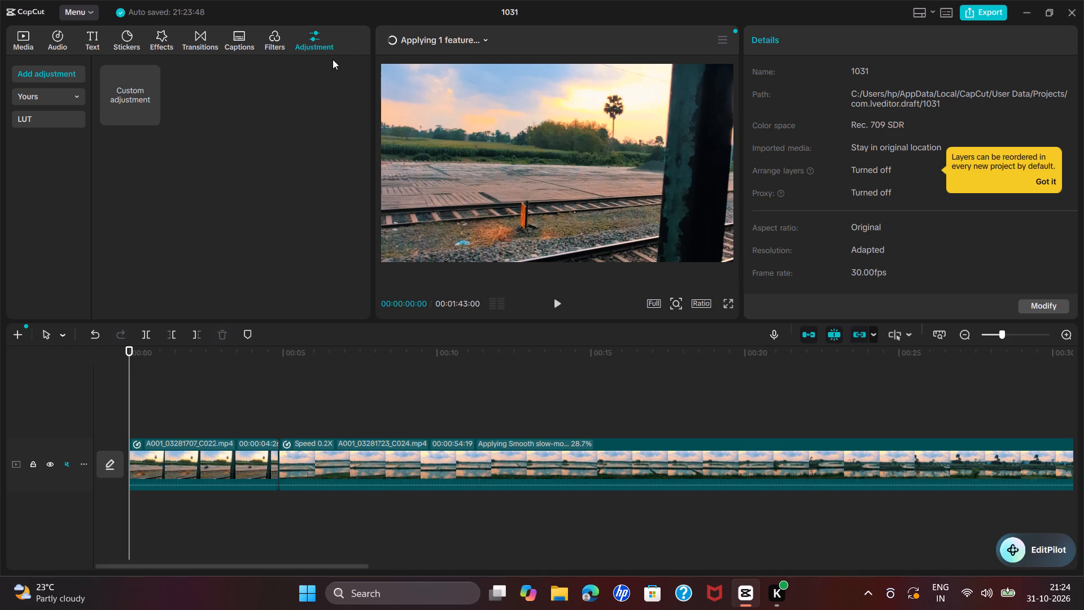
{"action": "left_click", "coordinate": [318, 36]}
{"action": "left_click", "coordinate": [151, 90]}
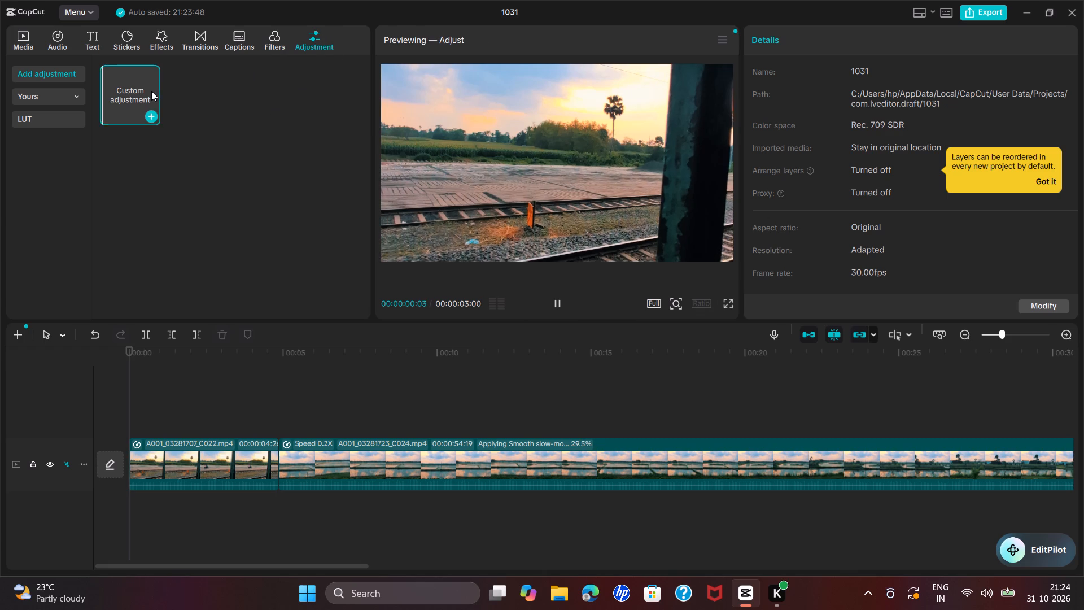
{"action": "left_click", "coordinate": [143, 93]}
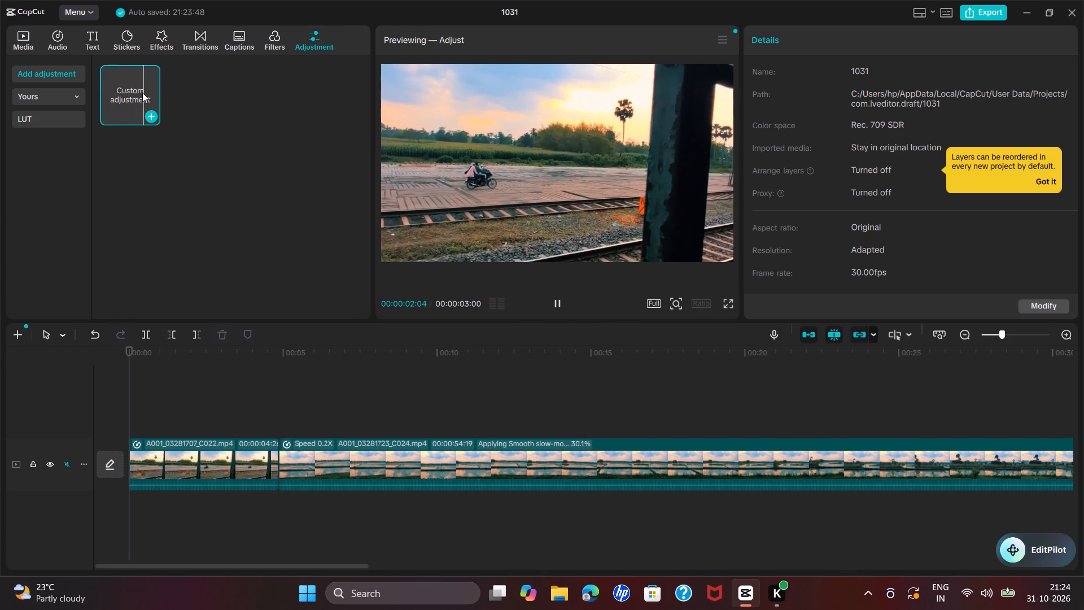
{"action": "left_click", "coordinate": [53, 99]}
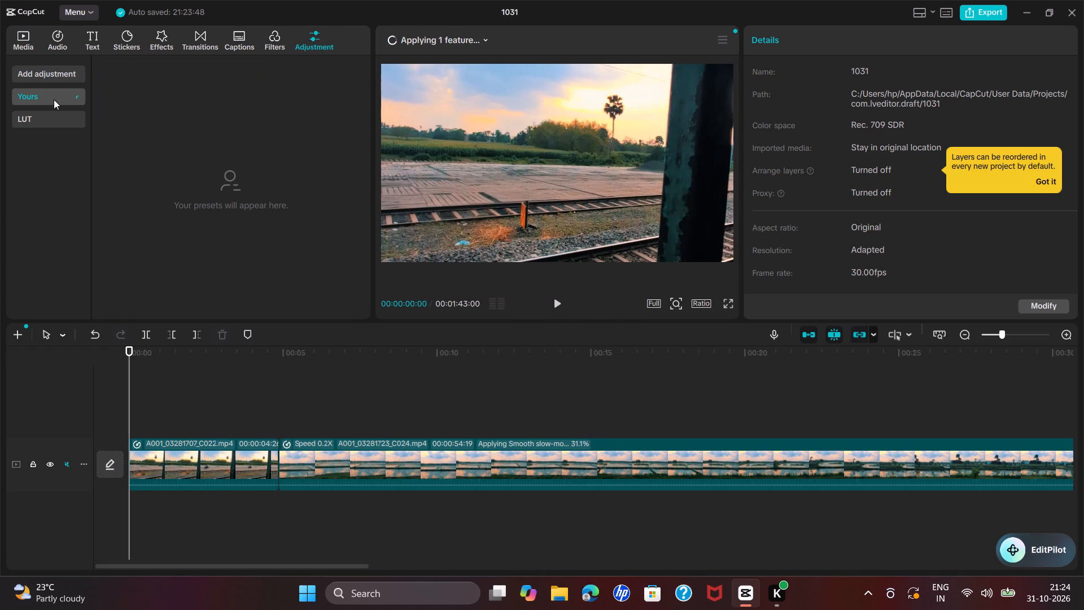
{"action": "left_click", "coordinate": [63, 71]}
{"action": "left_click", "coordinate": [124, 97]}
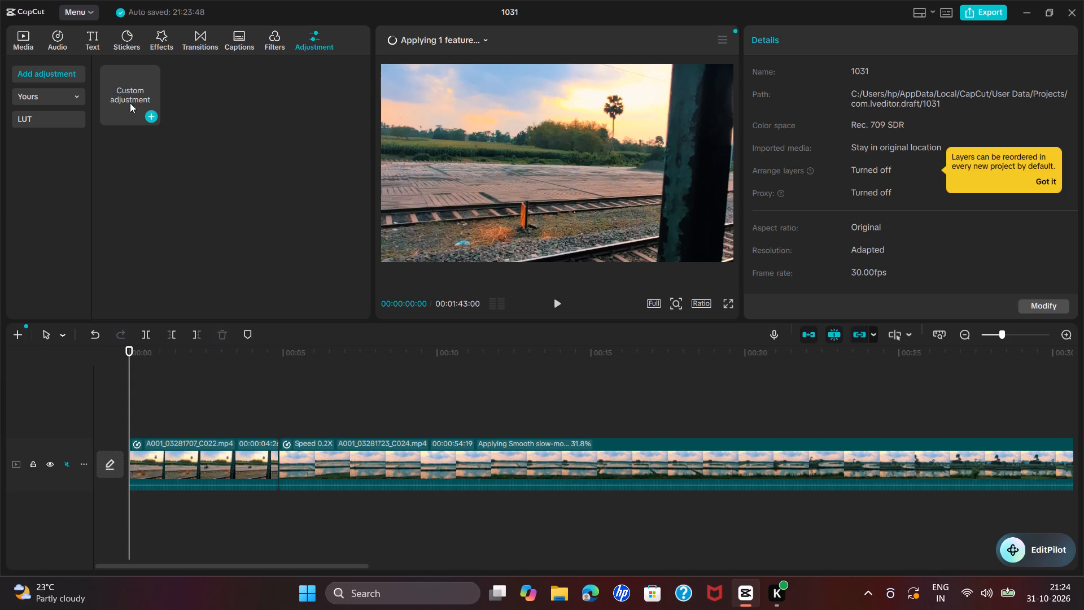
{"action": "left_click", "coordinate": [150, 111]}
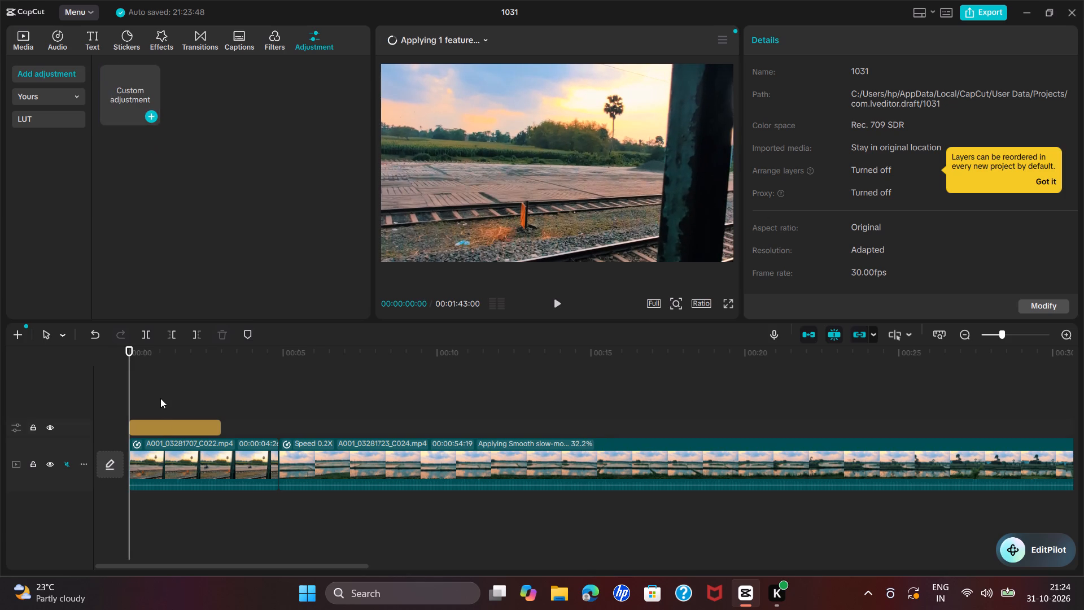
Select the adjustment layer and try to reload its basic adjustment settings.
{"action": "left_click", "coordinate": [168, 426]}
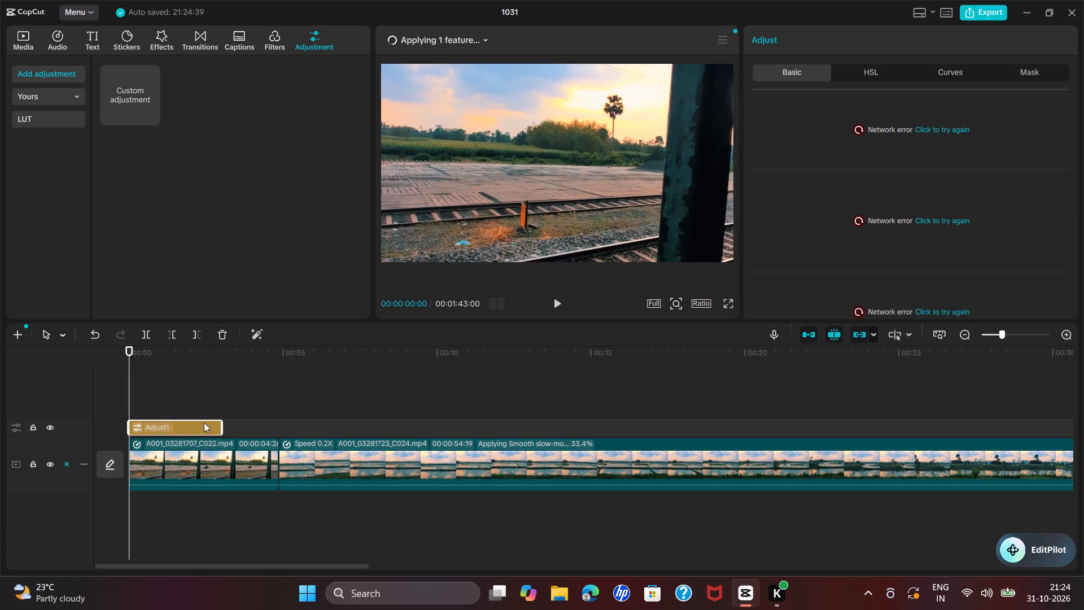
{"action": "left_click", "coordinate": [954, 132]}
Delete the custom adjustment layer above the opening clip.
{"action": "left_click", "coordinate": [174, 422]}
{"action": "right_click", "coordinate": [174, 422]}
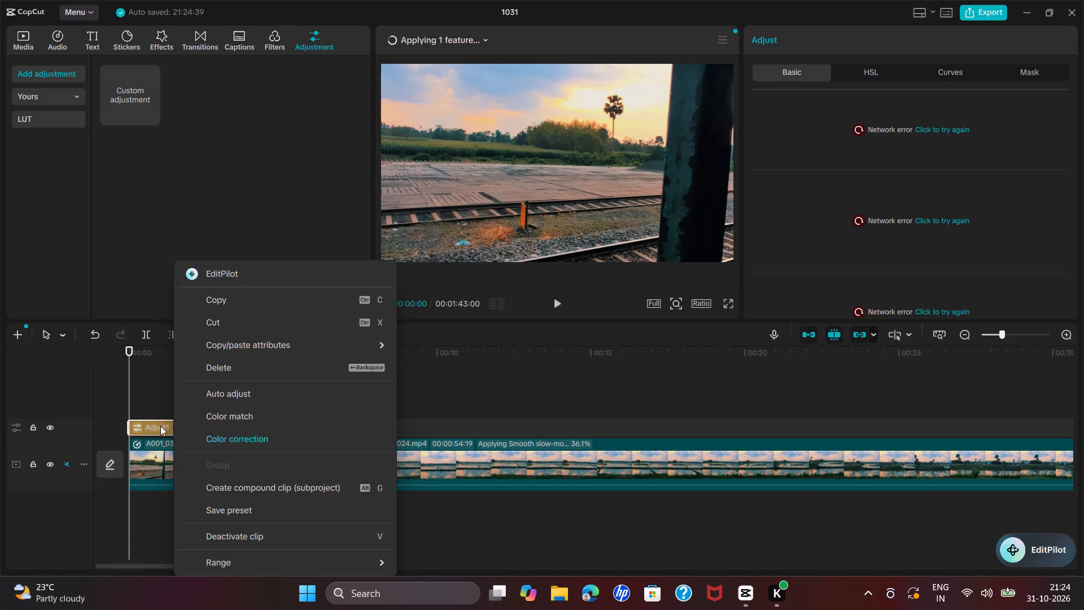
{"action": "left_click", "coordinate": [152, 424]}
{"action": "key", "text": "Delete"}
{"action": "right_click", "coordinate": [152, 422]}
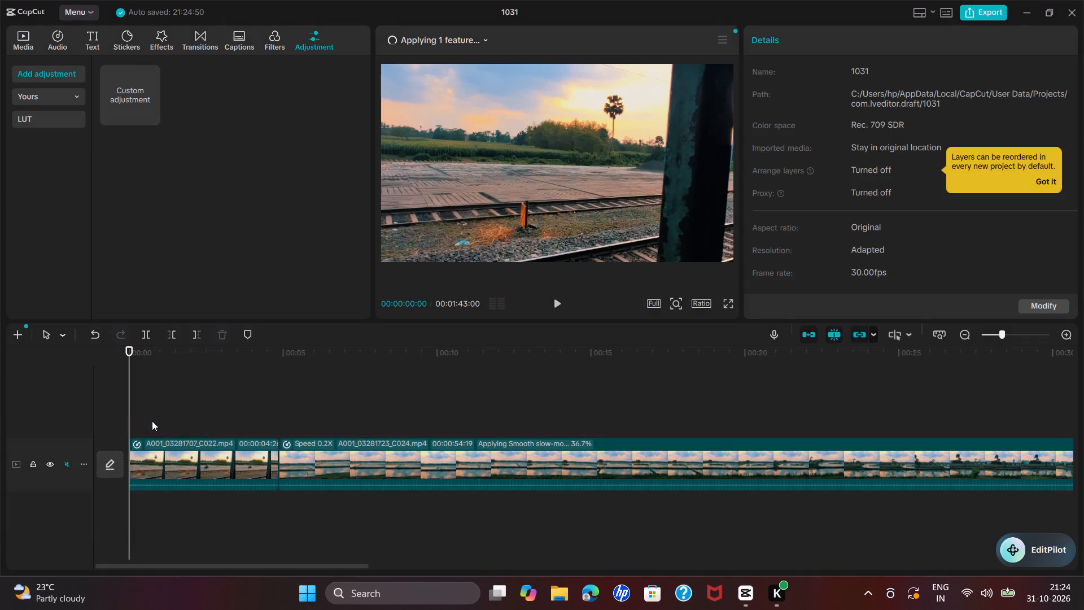
Select the C024 clip on the timeline and open its speed settings.
{"action": "left_click", "coordinate": [398, 455]}
{"action": "left_click", "coordinate": [398, 455]}
{"action": "left_click", "coordinate": [850, 45]}
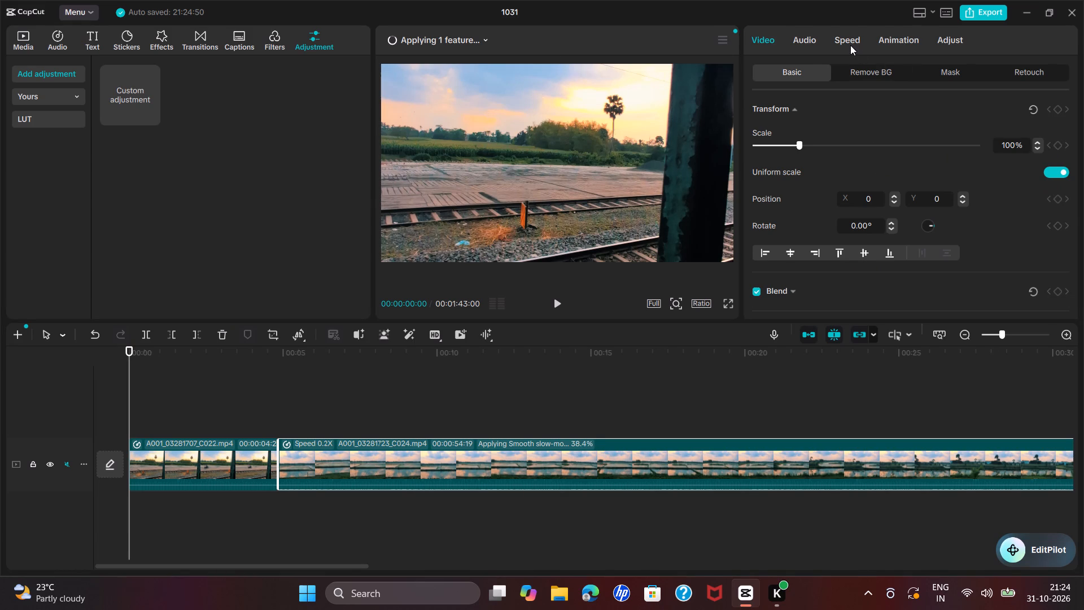
Play part of the opening clip, then preview the C024 clip from its first frame.
{"action": "left_click", "coordinate": [561, 306]}
{"action": "left_click", "coordinate": [557, 302]}
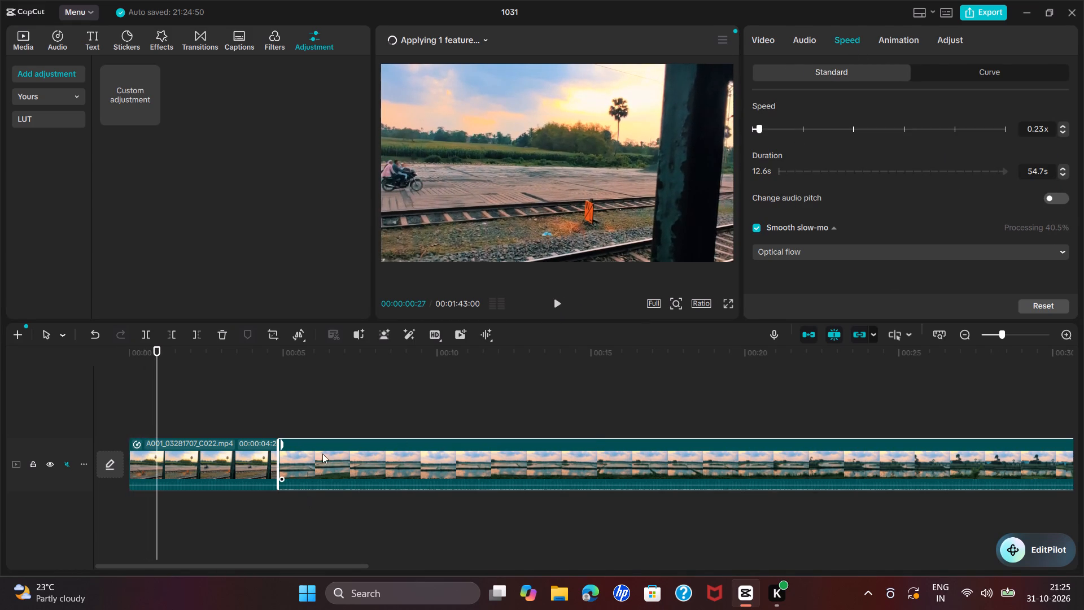
{"action": "left_click", "coordinate": [317, 452]}
{"action": "left_click", "coordinate": [292, 447]}
{"action": "left_click_drag", "start_coordinate": [250, 363], "coordinate": [287, 356]}
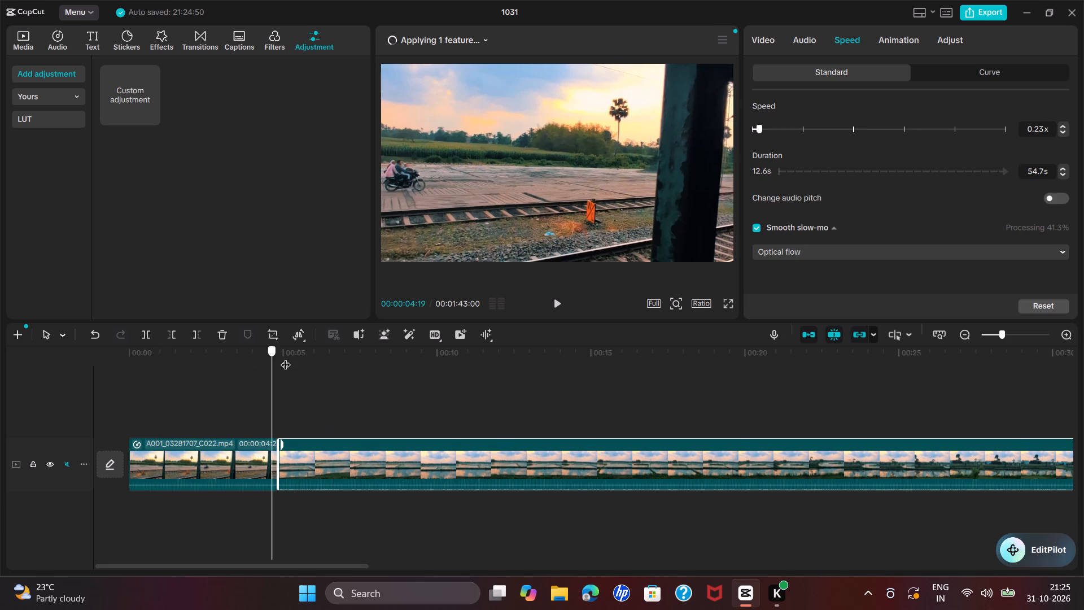
{"action": "left_click_drag", "start_coordinate": [289, 355], "coordinate": [300, 353]}
{"action": "left_click", "coordinate": [282, 359]}
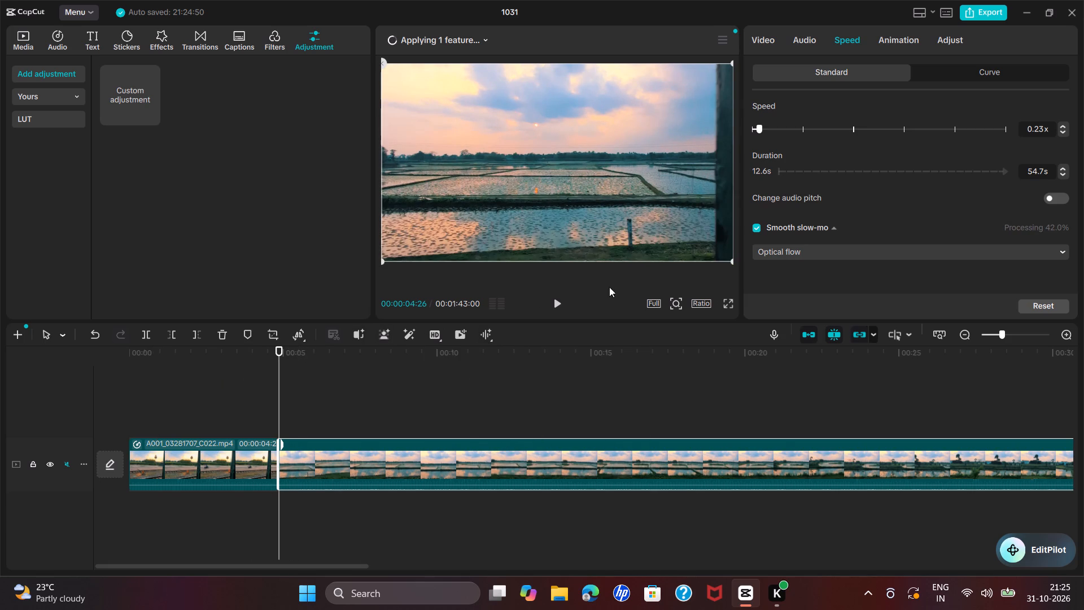
{"action": "left_click", "coordinate": [554, 304]}
{"action": "left_click", "coordinate": [559, 300]}
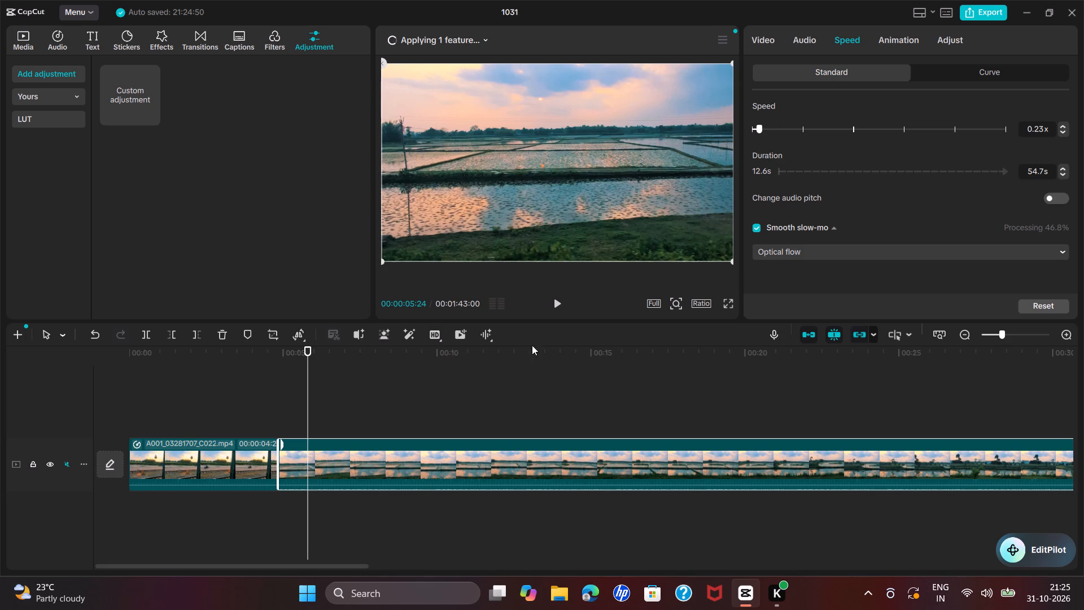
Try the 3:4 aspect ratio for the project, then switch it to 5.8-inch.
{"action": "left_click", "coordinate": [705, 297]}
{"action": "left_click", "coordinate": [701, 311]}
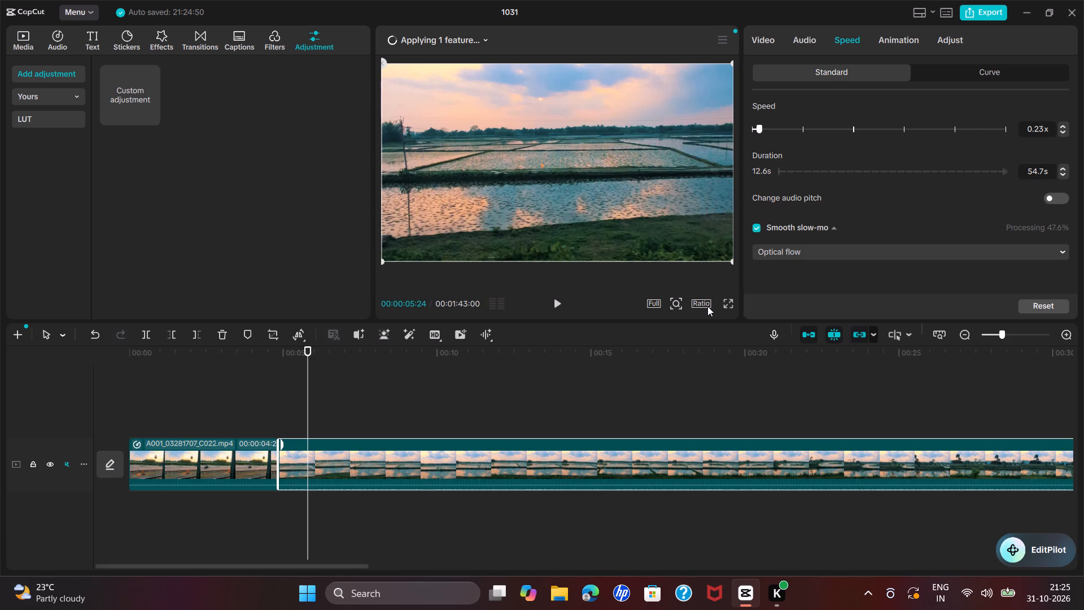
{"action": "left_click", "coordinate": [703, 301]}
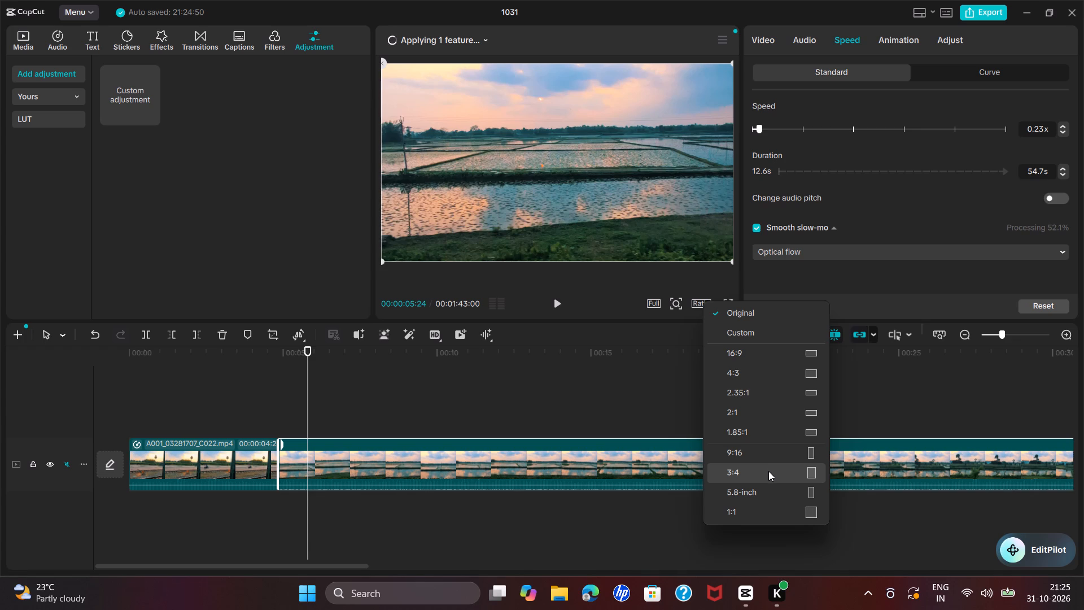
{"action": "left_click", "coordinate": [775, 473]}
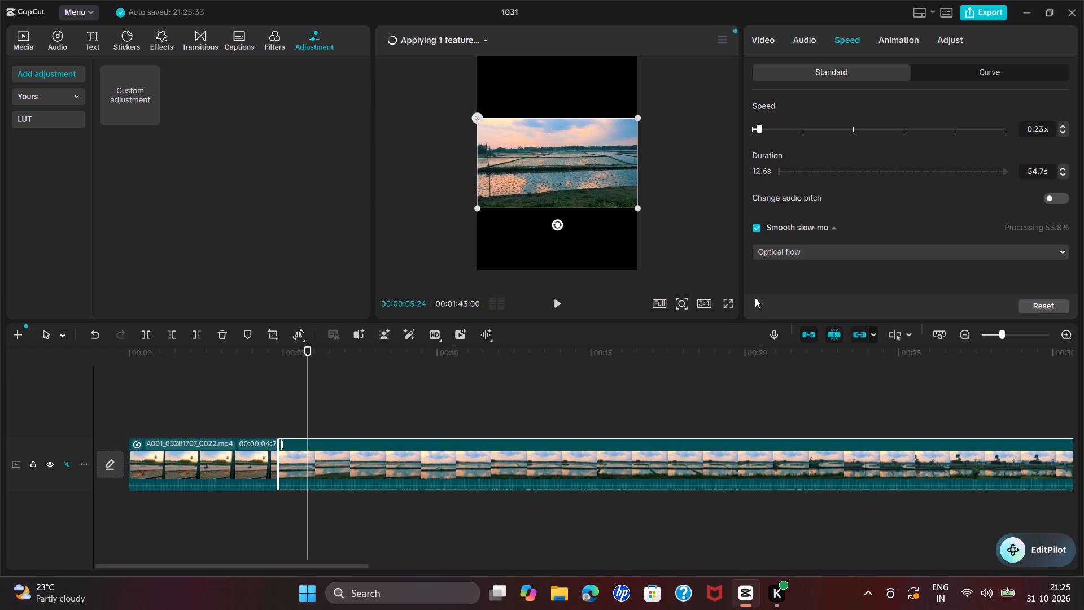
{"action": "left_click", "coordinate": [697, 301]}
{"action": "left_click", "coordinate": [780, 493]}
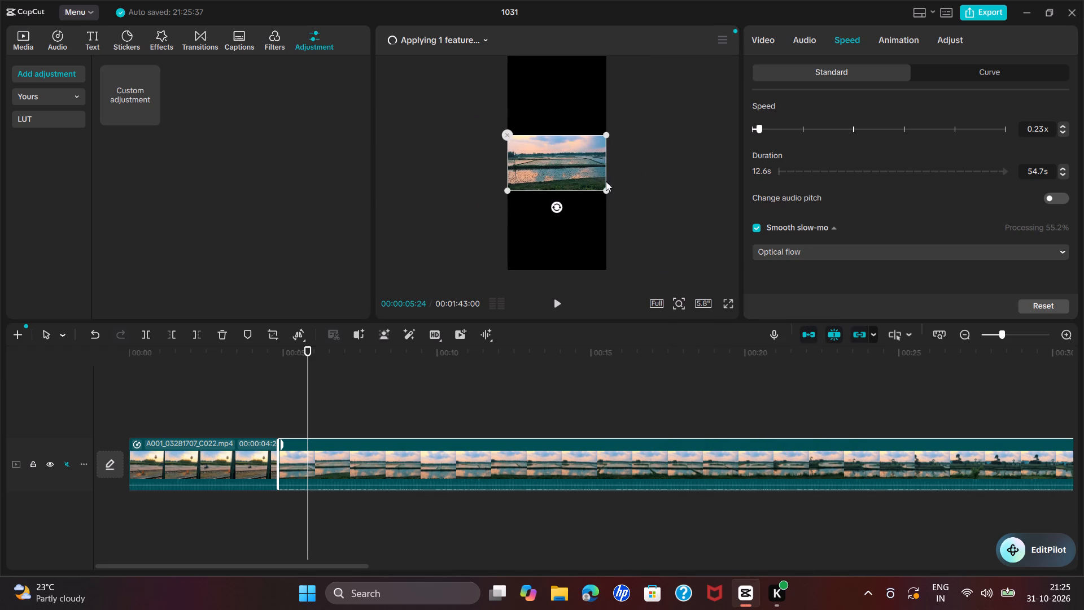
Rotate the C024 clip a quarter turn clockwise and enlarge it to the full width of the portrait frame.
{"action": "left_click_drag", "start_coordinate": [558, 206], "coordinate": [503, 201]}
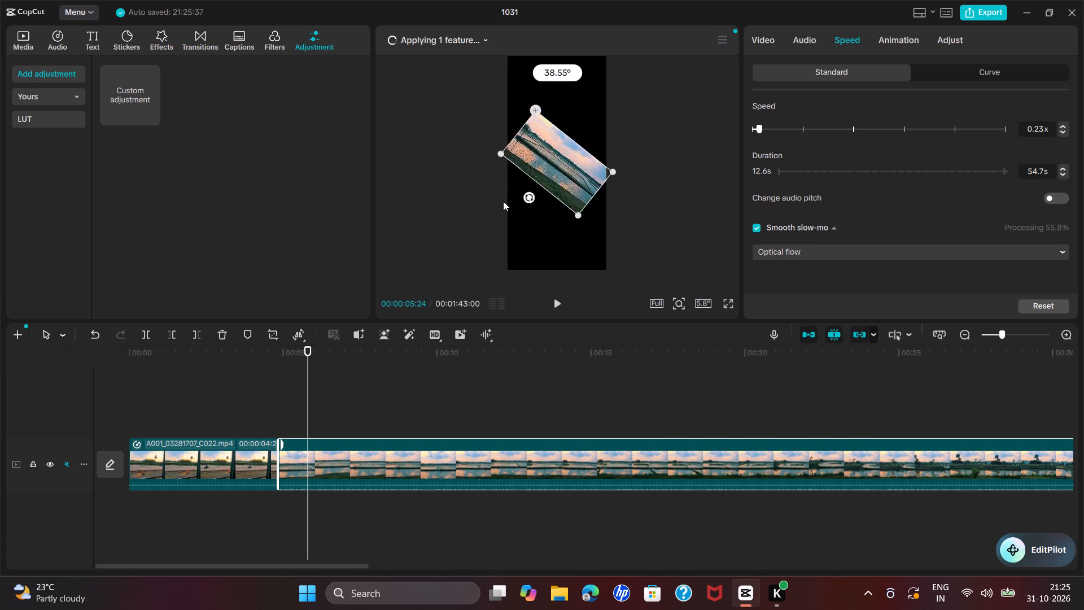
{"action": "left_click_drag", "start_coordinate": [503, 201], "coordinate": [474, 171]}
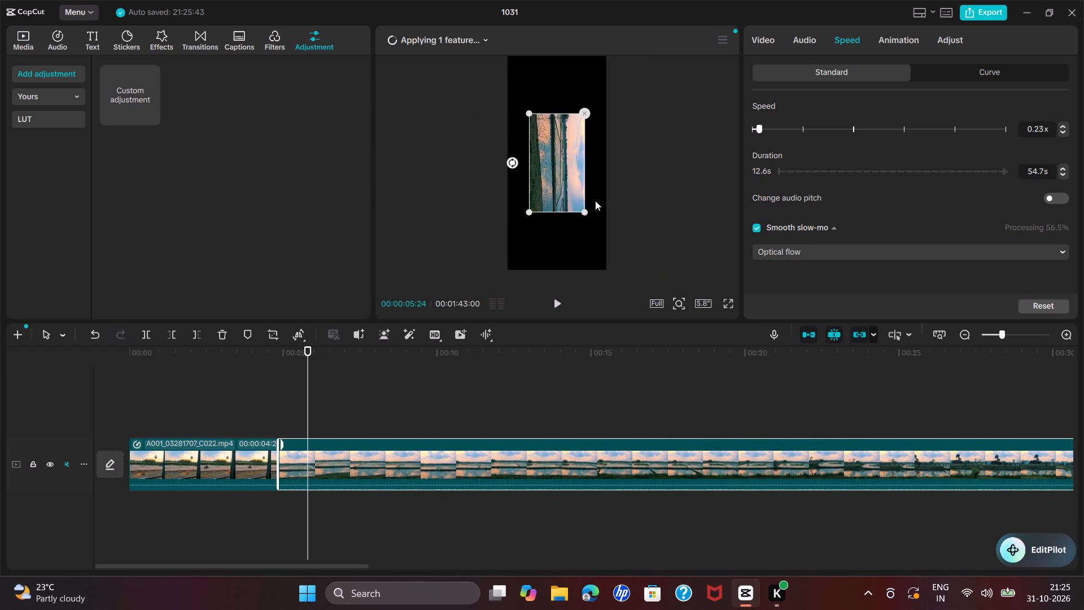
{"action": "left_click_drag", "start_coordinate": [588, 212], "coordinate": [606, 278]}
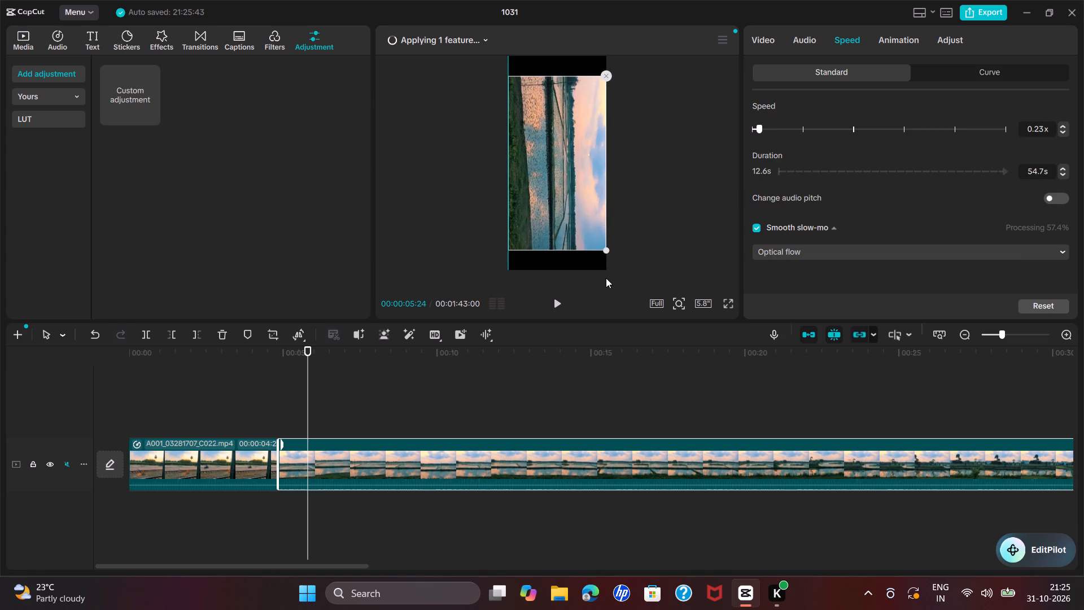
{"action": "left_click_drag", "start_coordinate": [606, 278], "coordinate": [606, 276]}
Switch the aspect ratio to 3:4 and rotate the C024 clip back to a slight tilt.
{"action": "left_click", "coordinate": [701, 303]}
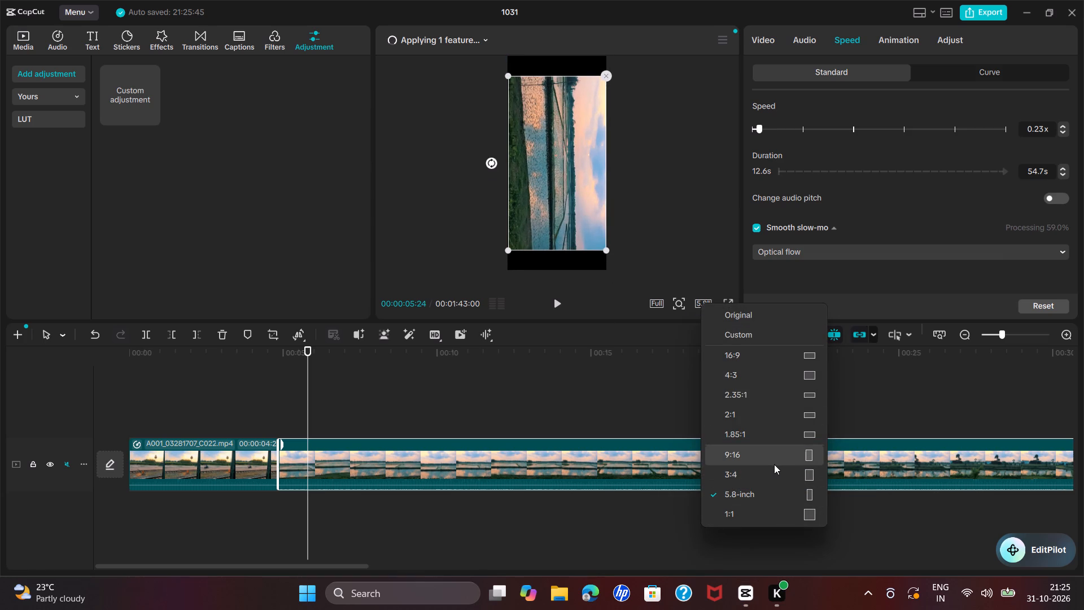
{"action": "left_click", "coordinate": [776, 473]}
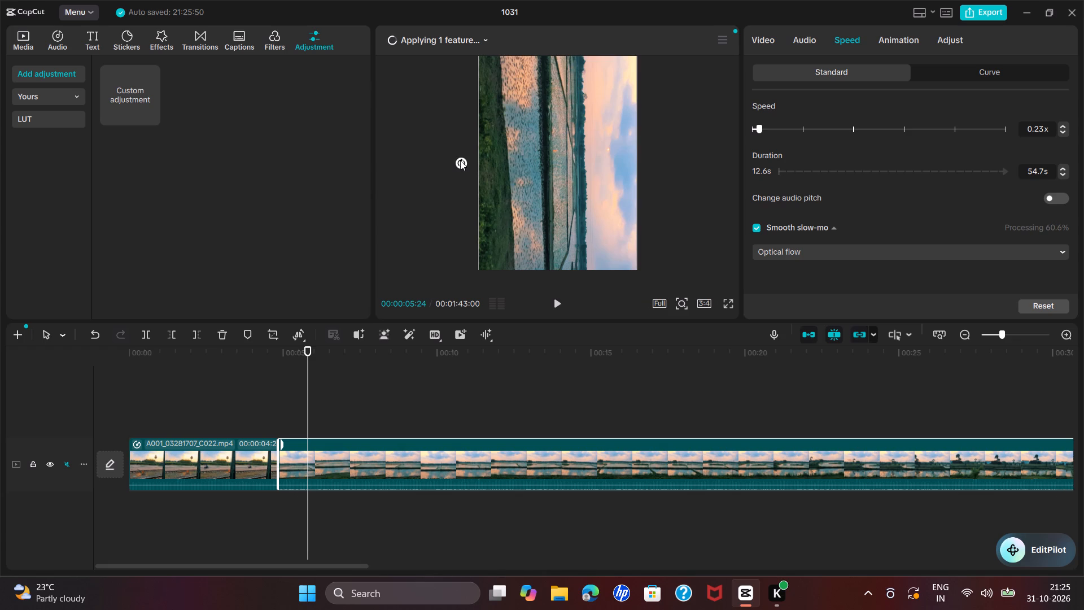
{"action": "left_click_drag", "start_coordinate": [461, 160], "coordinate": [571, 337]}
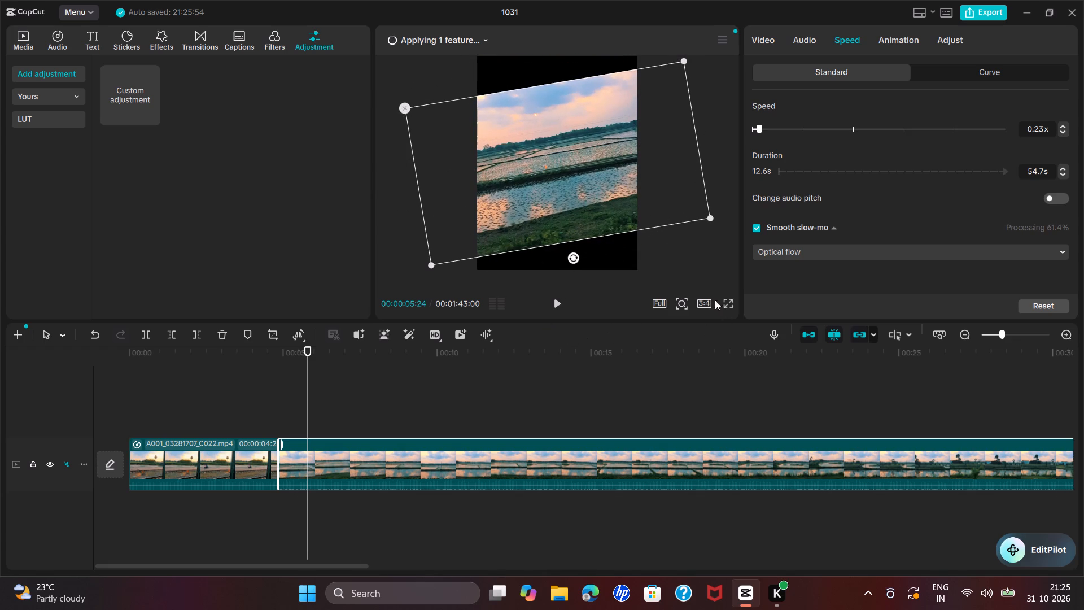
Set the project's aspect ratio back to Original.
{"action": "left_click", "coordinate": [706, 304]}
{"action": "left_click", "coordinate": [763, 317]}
Reposition the tilted C024 clip within the frame and straighten it until its horizon is level.
{"action": "left_click", "coordinate": [616, 202]}
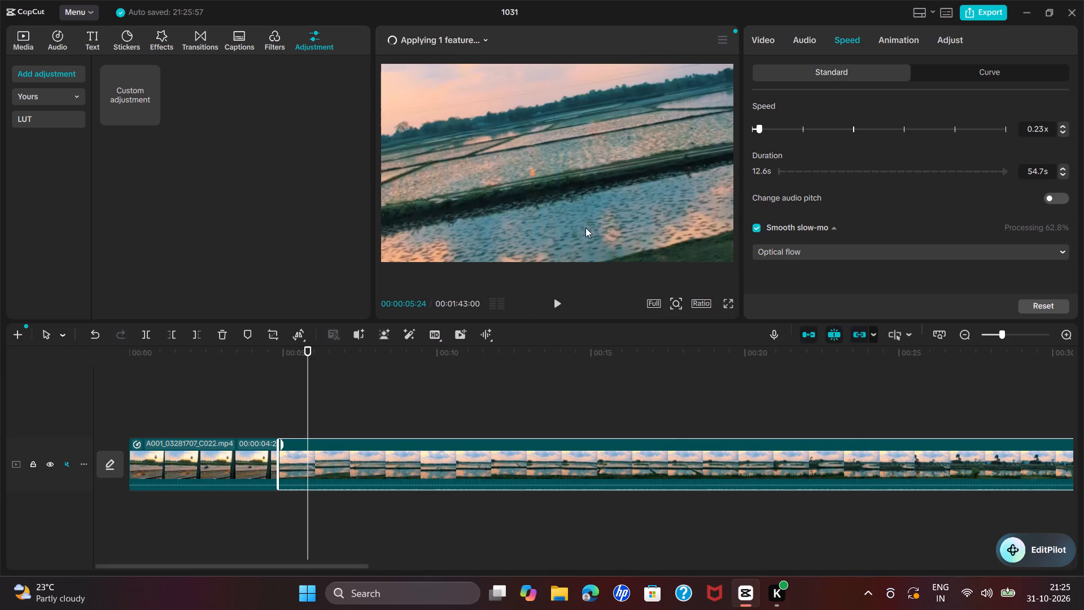
{"action": "left_click_drag", "start_coordinate": [560, 218], "coordinate": [584, 213]}
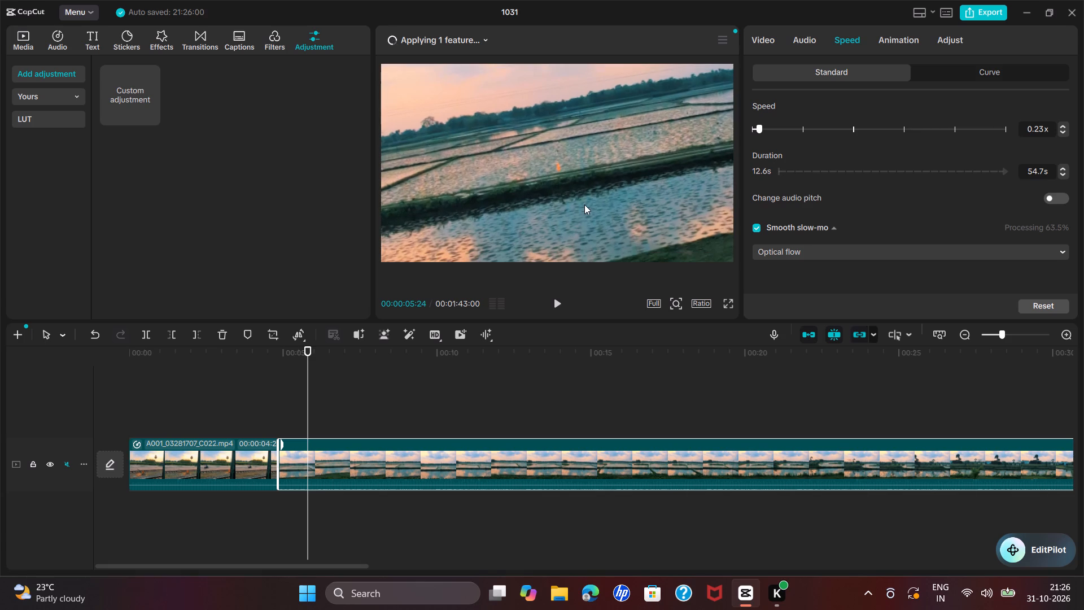
{"action": "left_click_drag", "start_coordinate": [584, 204], "coordinate": [583, 190]}
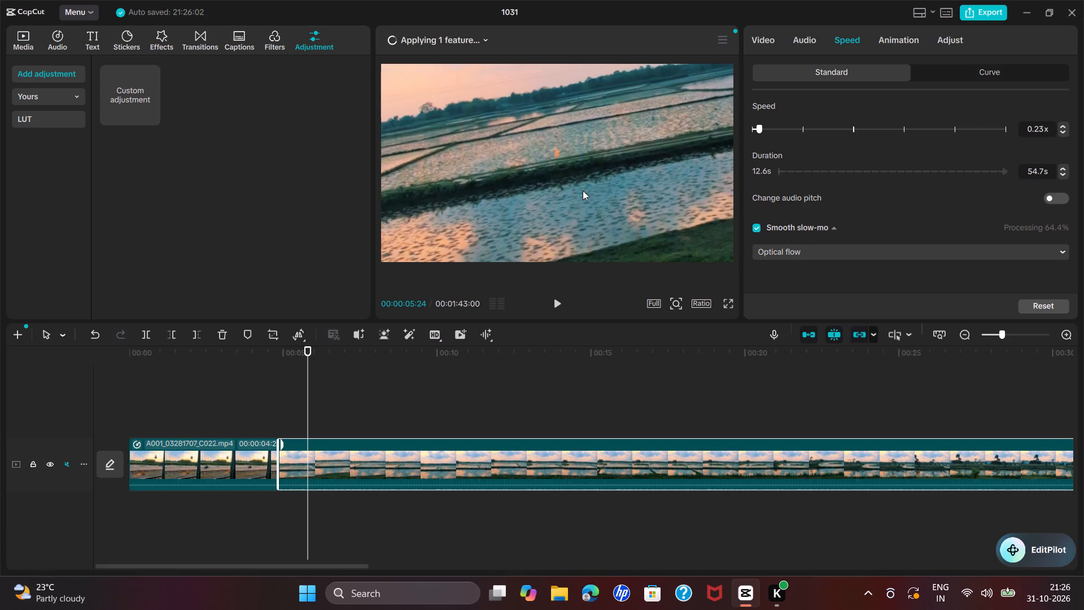
{"action": "scroll", "coordinate": [583, 190], "scroll_direction": "down", "scroll_amount": 3, "text": "ctrl"}
{"action": "scroll", "coordinate": [583, 190], "scroll_direction": "up", "scroll_amount": 1, "text": "ctrl"}
{"action": "left_click_drag", "start_coordinate": [585, 254], "coordinate": [576, 250]}
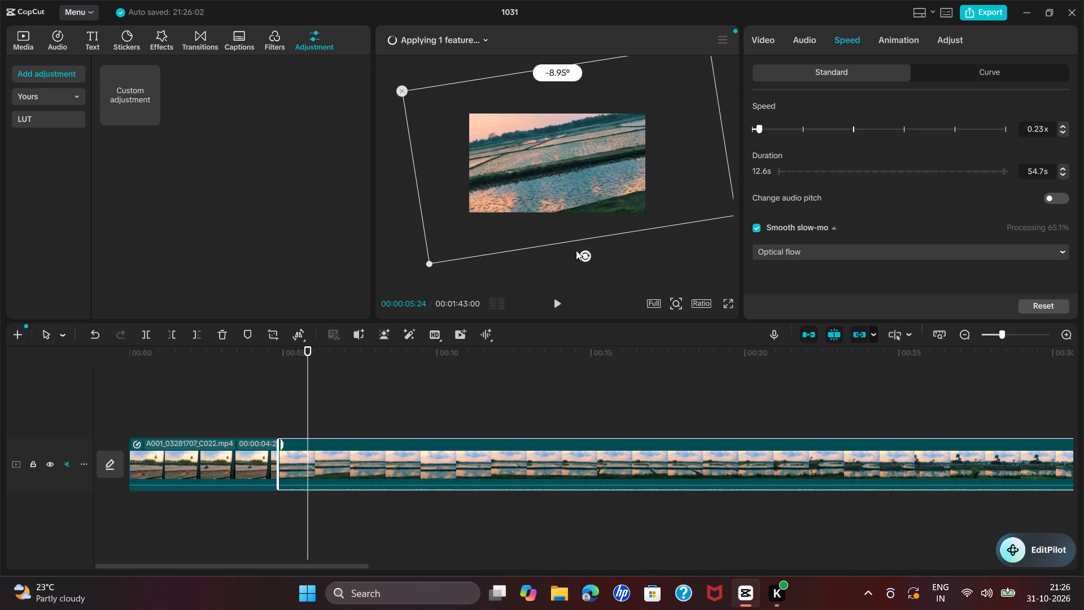
{"action": "left_click_drag", "start_coordinate": [576, 250], "coordinate": [562, 257]}
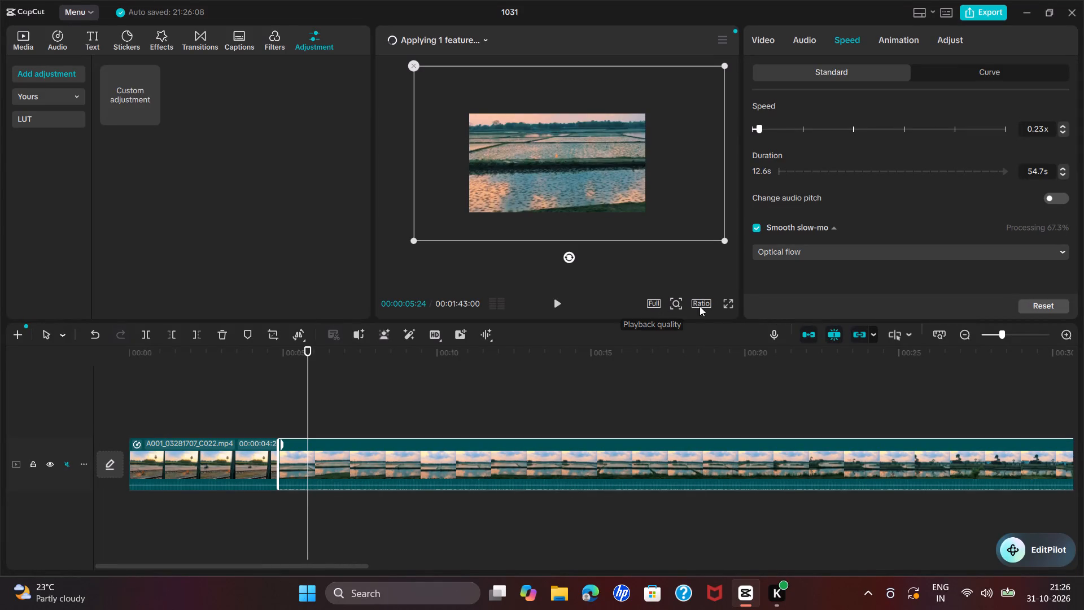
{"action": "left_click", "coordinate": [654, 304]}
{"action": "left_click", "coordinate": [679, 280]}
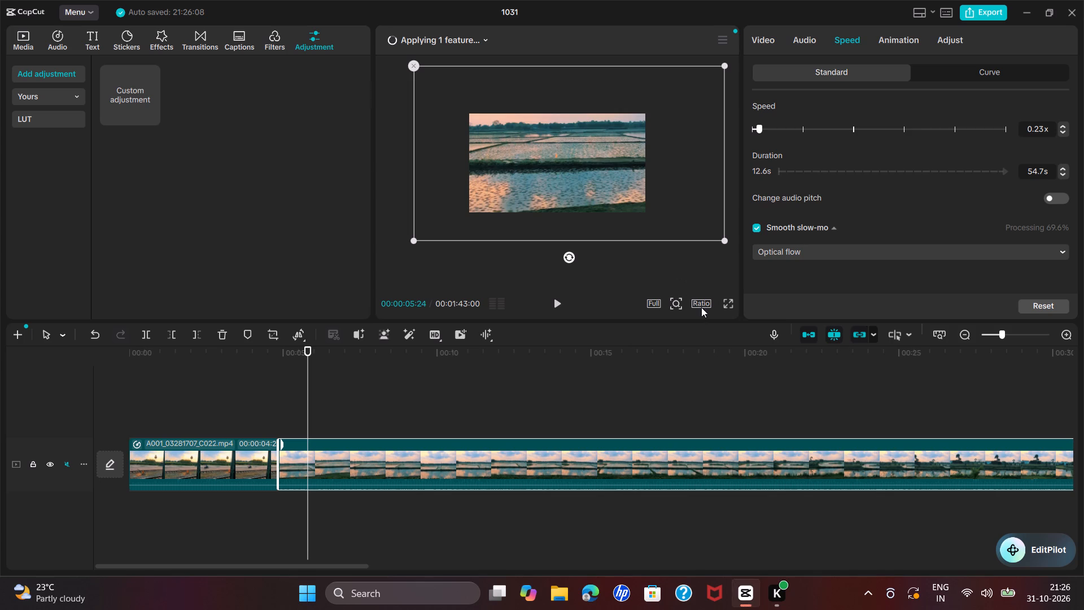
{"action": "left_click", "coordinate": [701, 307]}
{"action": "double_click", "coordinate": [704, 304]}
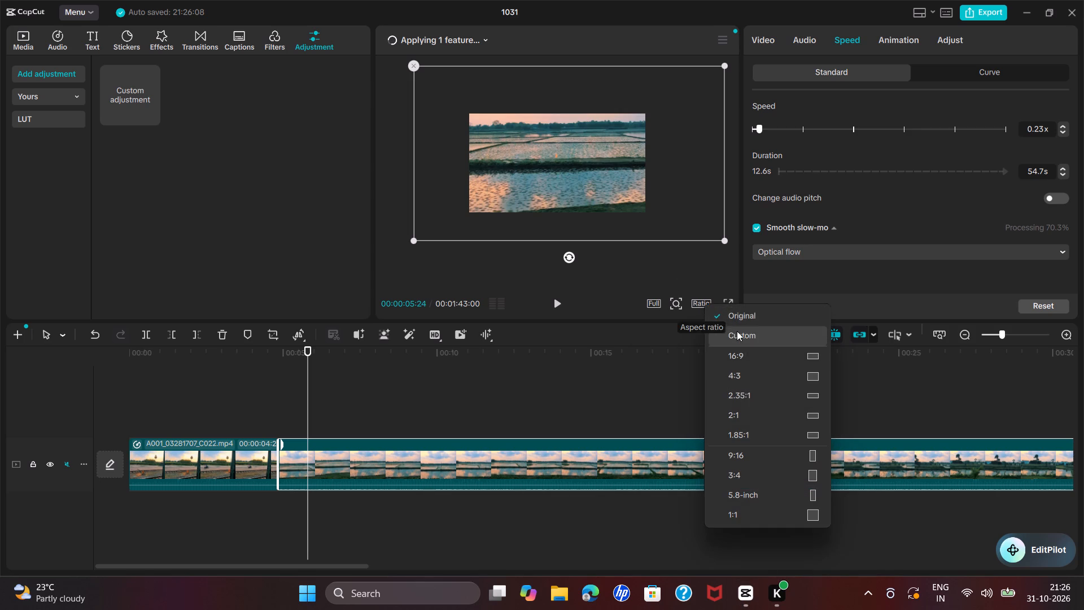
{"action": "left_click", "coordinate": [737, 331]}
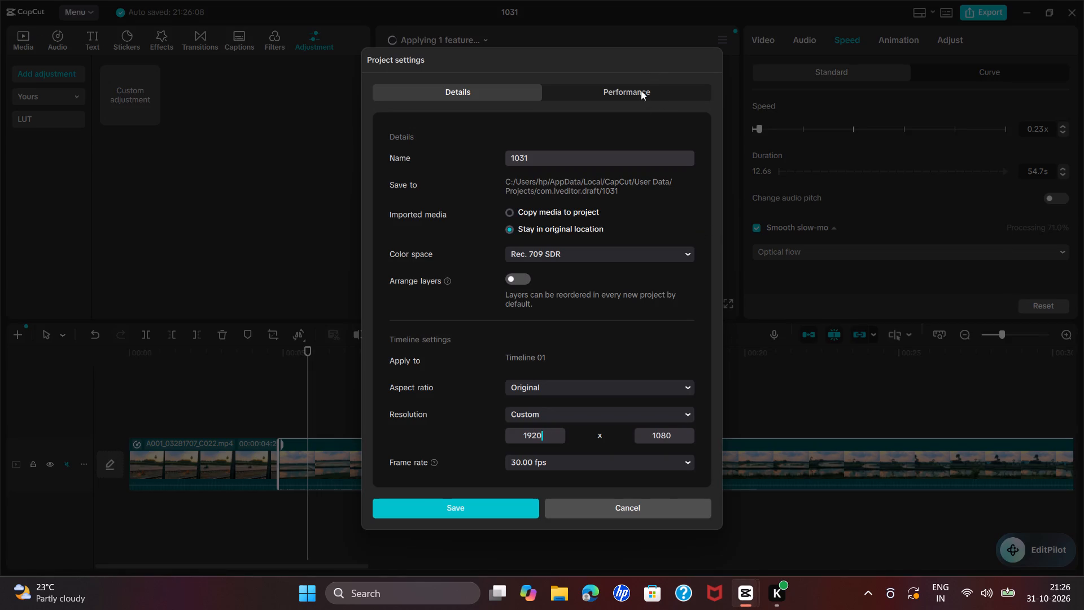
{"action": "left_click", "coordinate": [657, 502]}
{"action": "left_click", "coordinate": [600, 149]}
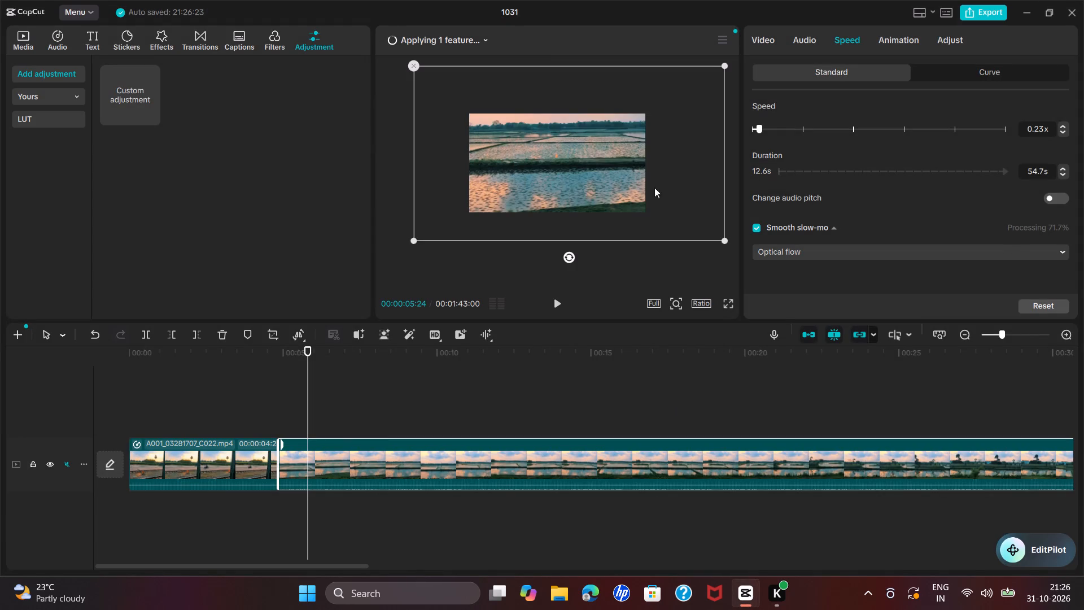
Set the project's aspect ratio to 16:9.
{"action": "left_click", "coordinate": [696, 308]}
{"action": "left_click", "coordinate": [700, 303]}
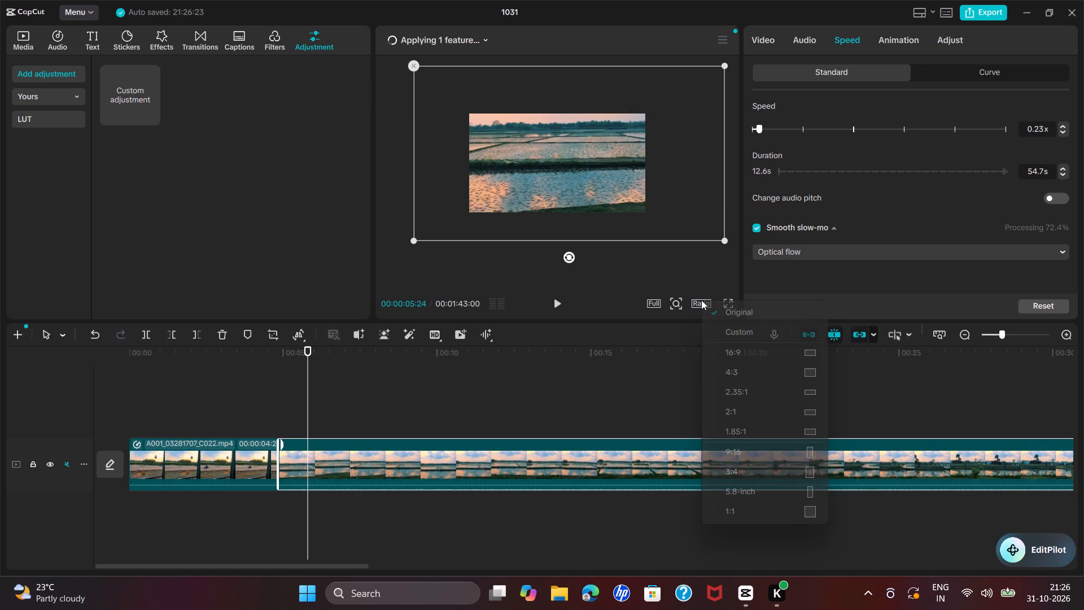
{"action": "left_click", "coordinate": [737, 351]}
Scale down the oversized C024 clip and align it so that it exactly fills the 16:9 frame.
{"action": "left_click_drag", "start_coordinate": [574, 152], "coordinate": [584, 189]}
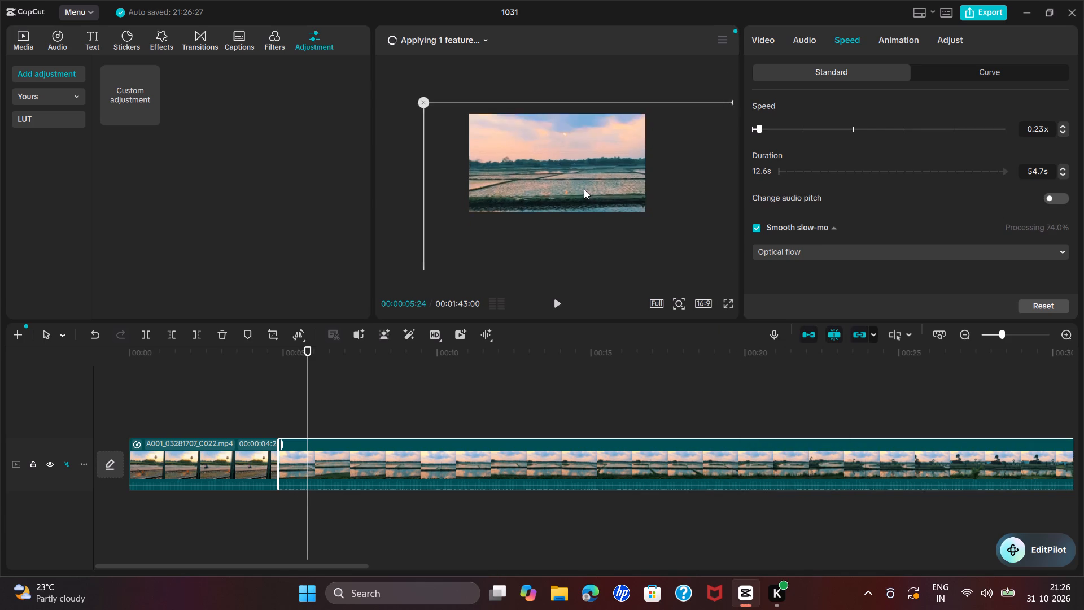
{"action": "left_click_drag", "start_coordinate": [584, 189], "coordinate": [565, 150]}
{"action": "left_click_drag", "start_coordinate": [712, 238], "coordinate": [709, 236]}
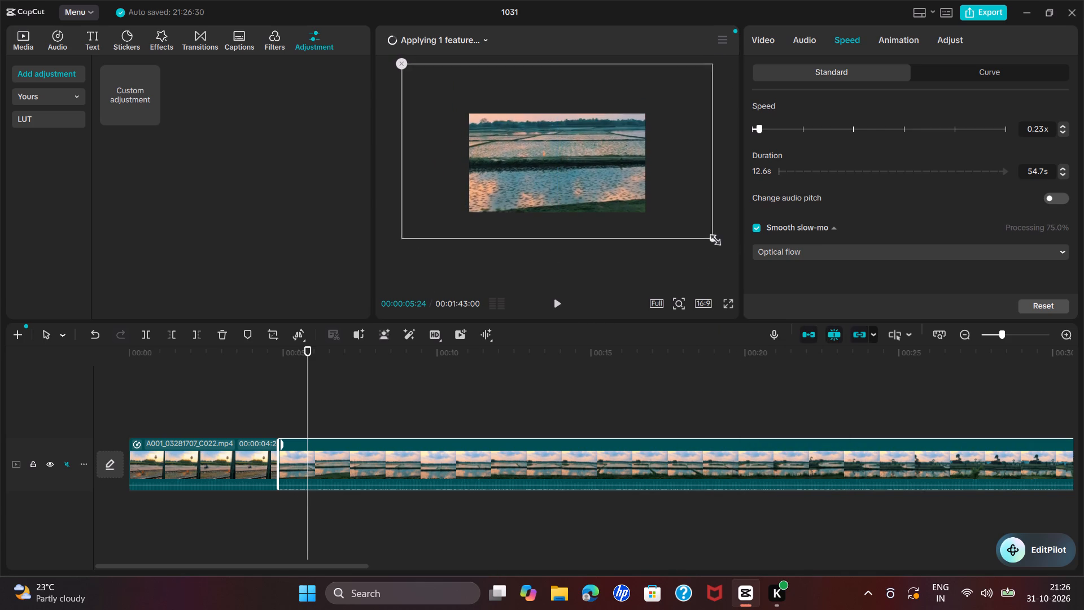
{"action": "left_click_drag", "start_coordinate": [709, 236], "coordinate": [630, 203]}
{"action": "left_click_drag", "start_coordinate": [619, 169], "coordinate": [621, 190]}
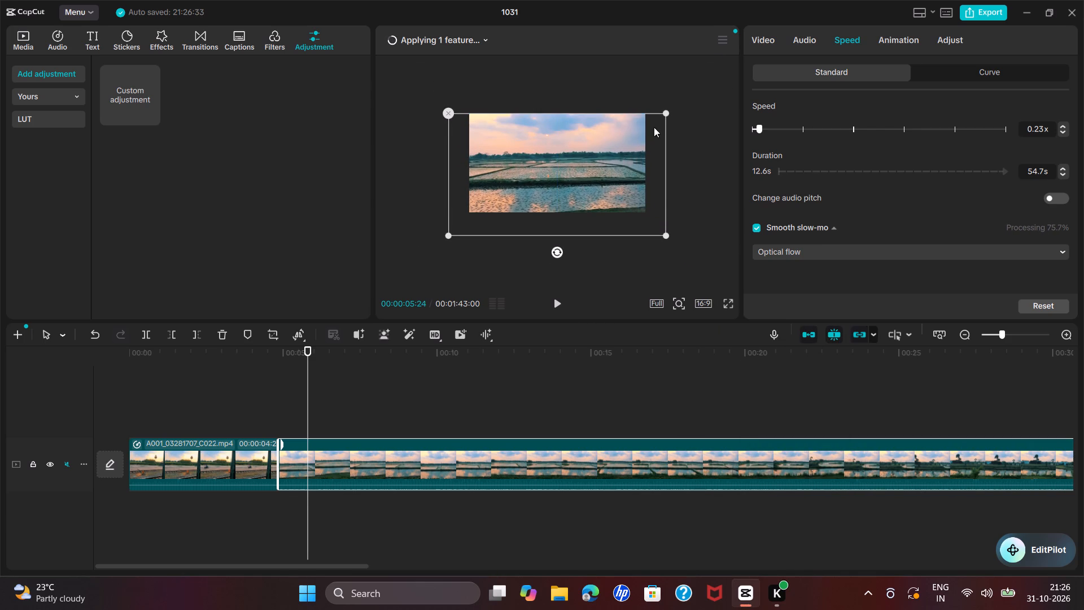
{"action": "left_click_drag", "start_coordinate": [665, 112], "coordinate": [635, 140]}
{"action": "left_click_drag", "start_coordinate": [609, 175], "coordinate": [611, 163]}
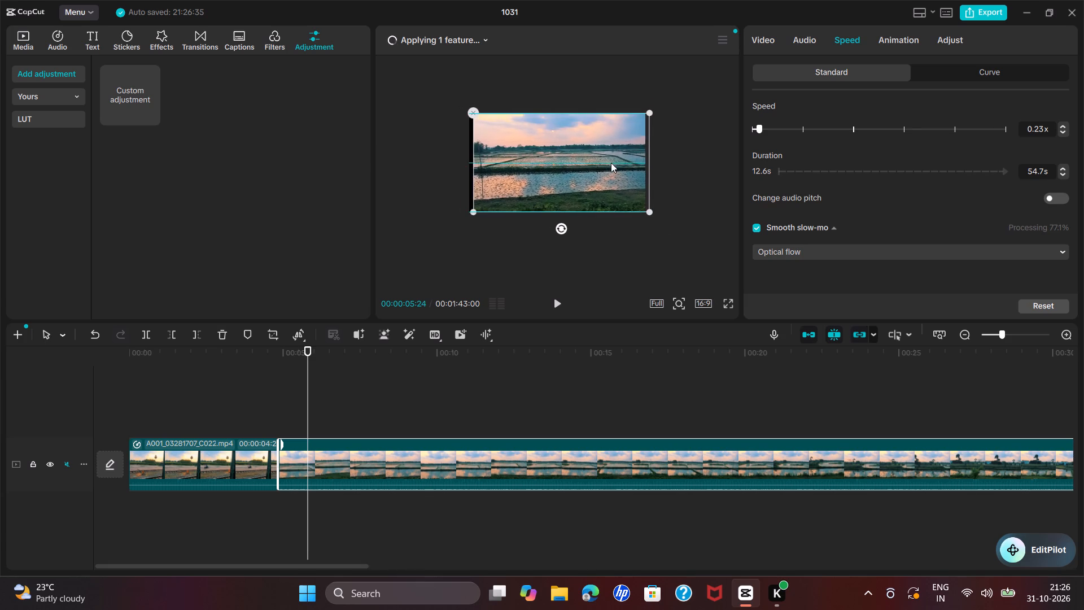
{"action": "left_click_drag", "start_coordinate": [611, 163], "coordinate": [611, 167]}
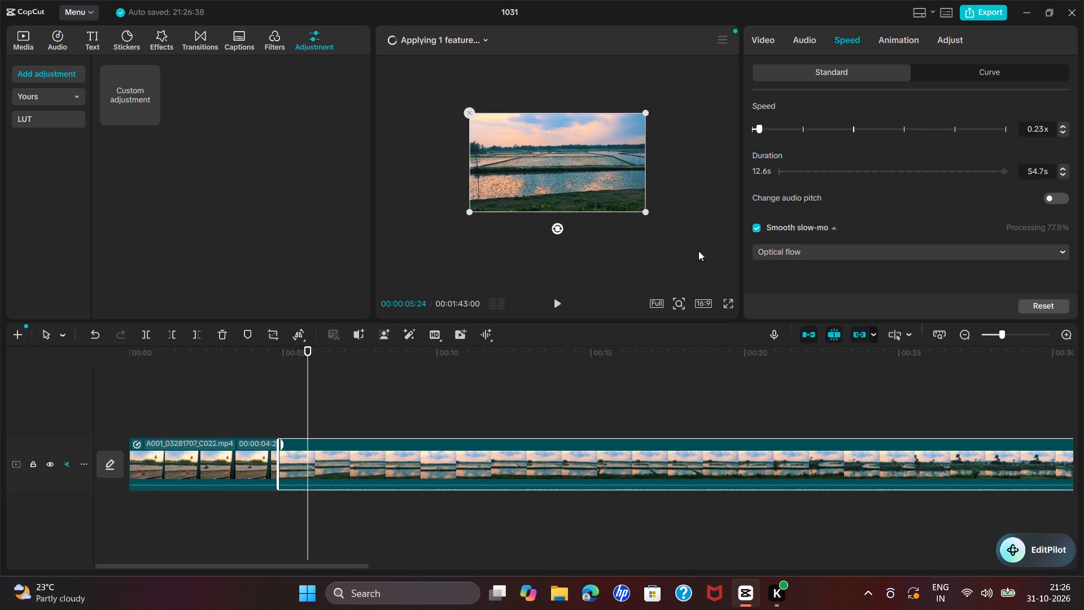
Examine the C024 clip's fit in the frame with the preview enlarged.
{"action": "scroll", "coordinate": [623, 238], "scroll_direction": "up", "scroll_amount": 5, "text": "ctrl"}
{"action": "left_click", "coordinate": [618, 160]}
{"action": "scroll", "coordinate": [618, 160], "scroll_direction": "up", "scroll_amount": 4, "text": "ctrl"}
{"action": "scroll", "coordinate": [618, 160], "scroll_direction": "down", "scroll_amount": 5, "text": "ctrl"}
{"action": "scroll", "coordinate": [618, 160], "scroll_direction": "up", "scroll_amount": 5, "text": "ctrl"}
{"action": "scroll", "coordinate": [618, 160], "scroll_direction": "down", "scroll_amount": 5, "text": "ctrl"}
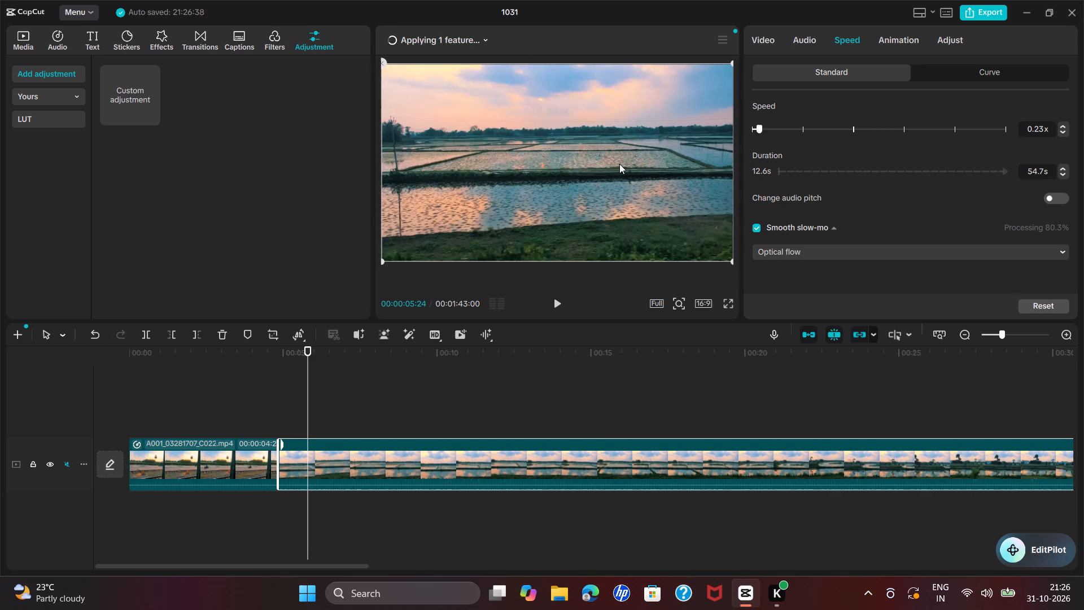
{"action": "scroll", "coordinate": [619, 164], "scroll_direction": "down", "scroll_amount": 3, "text": "ctrl"}
{"action": "scroll", "coordinate": [619, 164], "scroll_direction": "up", "scroll_amount": 2, "text": "ctrl"}
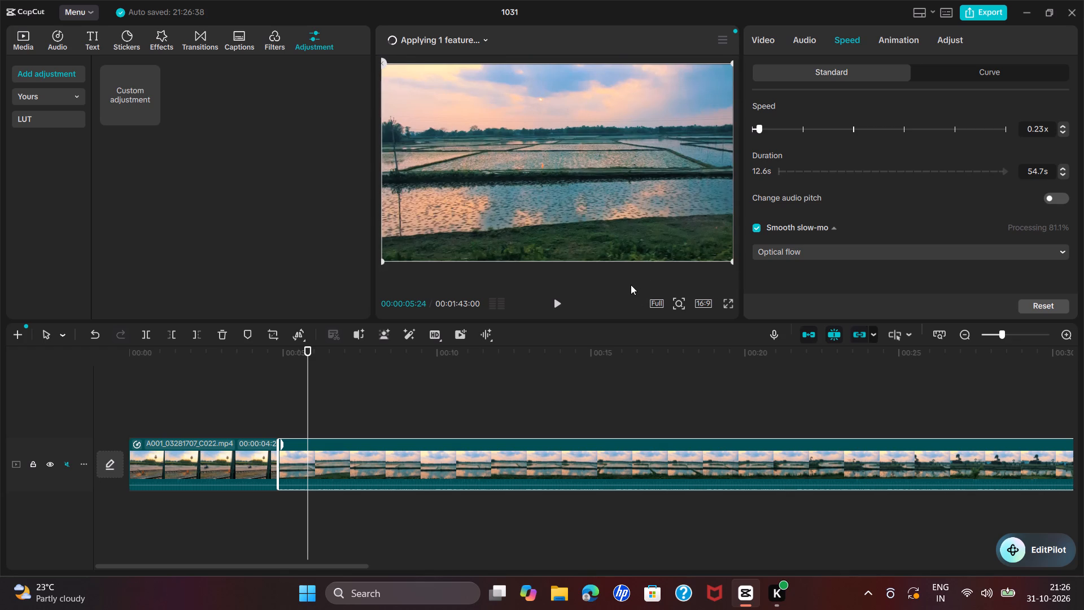
Play and scrub through the start of the slowed C024 clip to check its motion and framing.
{"action": "left_click", "coordinate": [631, 284]}
{"action": "left_click", "coordinate": [561, 302]}
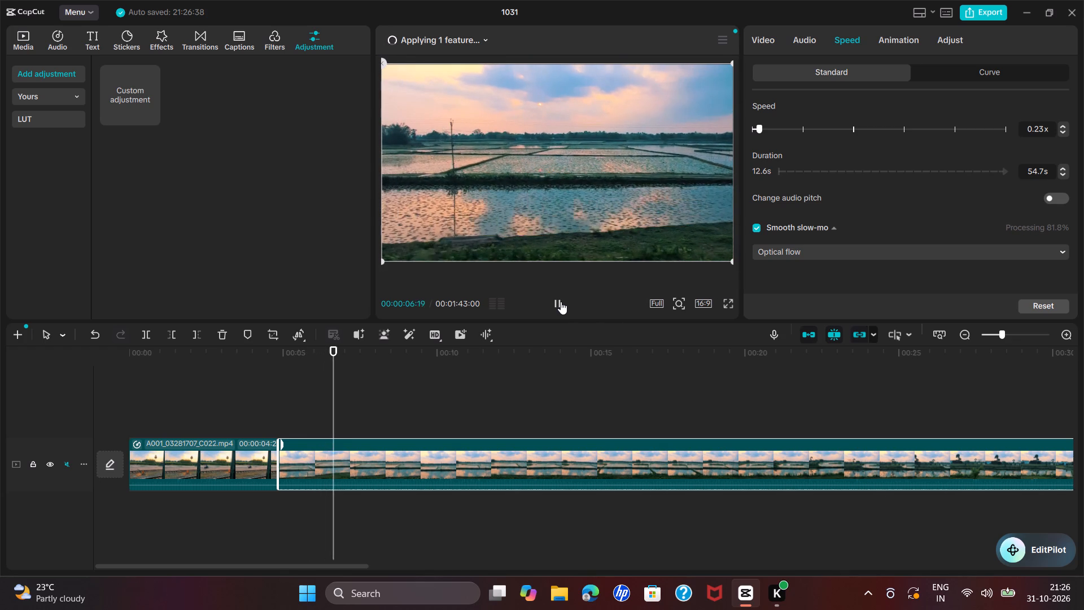
{"action": "left_click", "coordinate": [561, 302]}
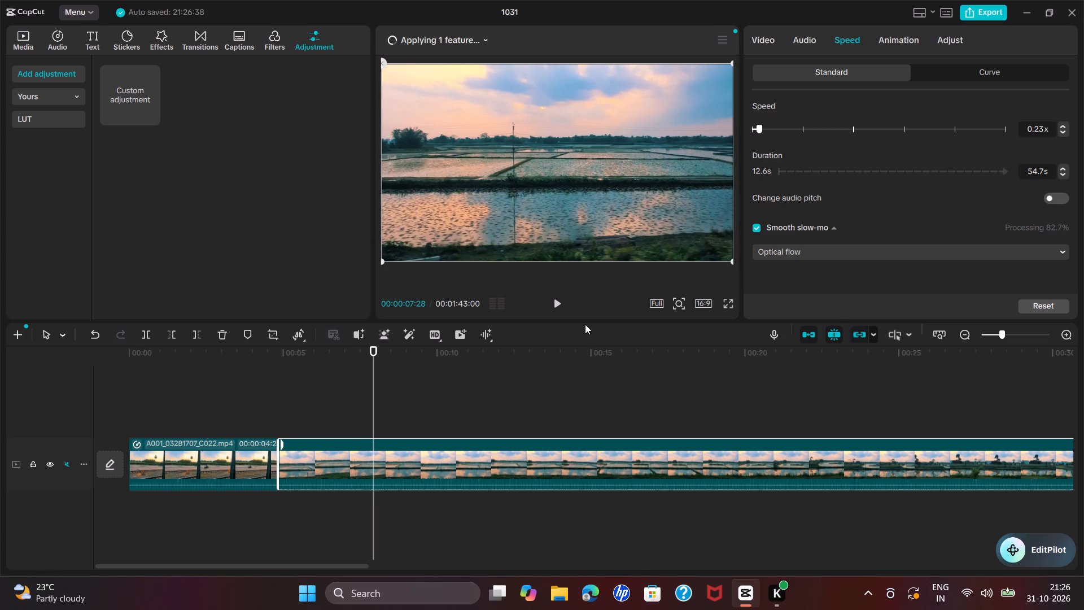
{"action": "left_click", "coordinate": [303, 456]}
{"action": "left_click", "coordinate": [297, 386]}
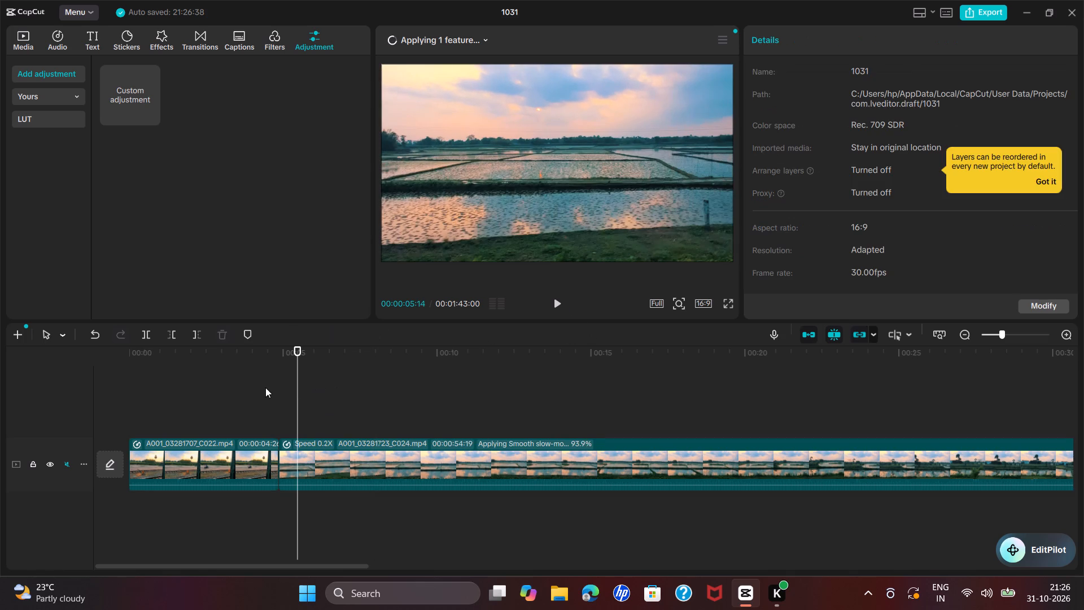
{"action": "left_click", "coordinate": [464, 372]}
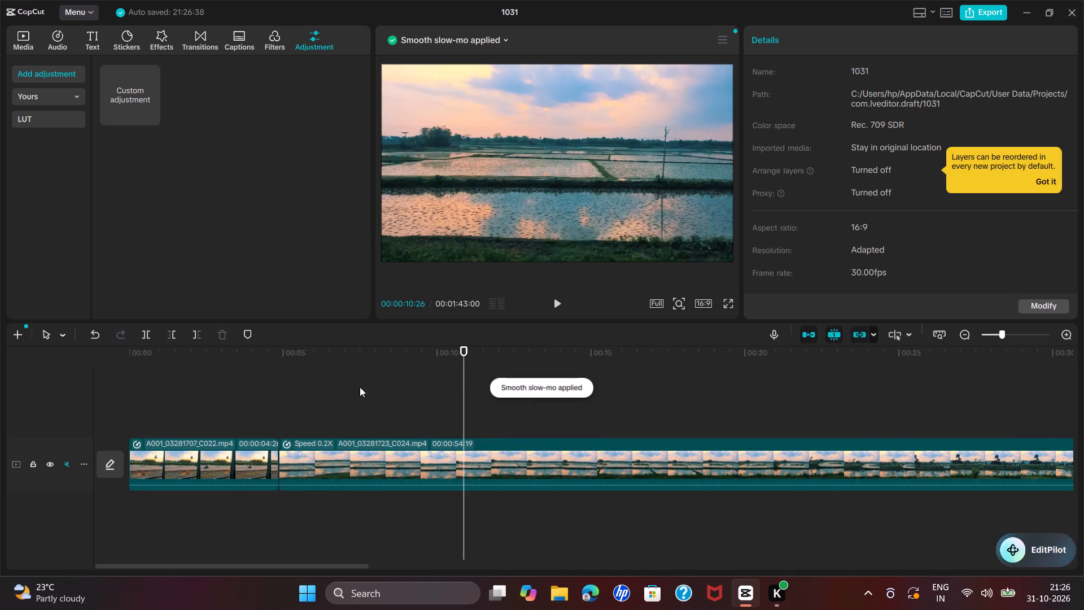
{"action": "left_click", "coordinate": [316, 388]}
{"action": "left_click", "coordinate": [369, 475]}
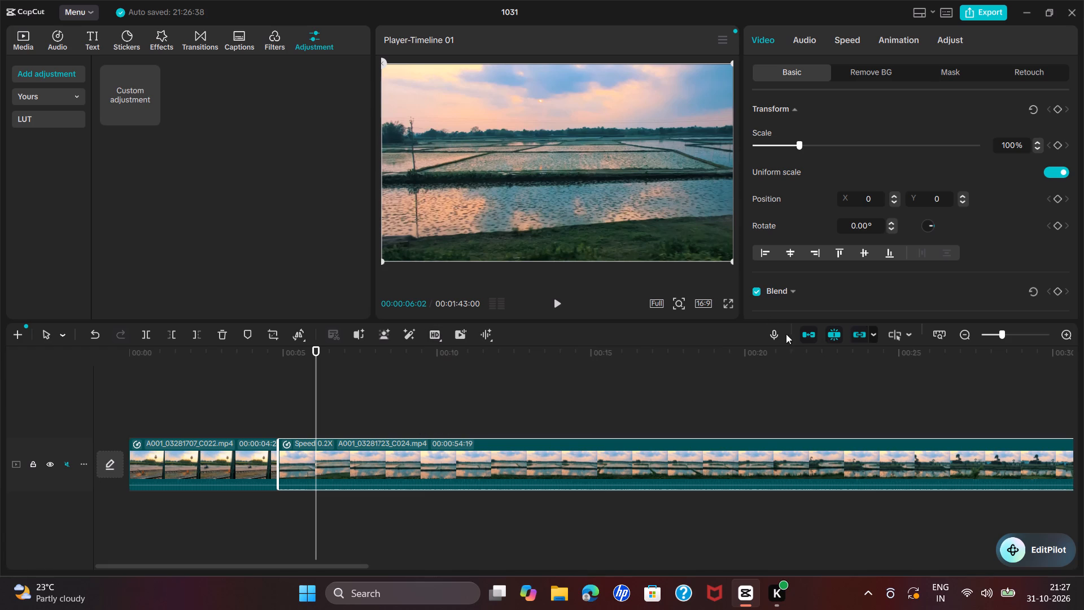
Set the preview playback quality to High quality and play back the slowed C024 clip.
{"action": "left_click", "coordinate": [658, 302]}
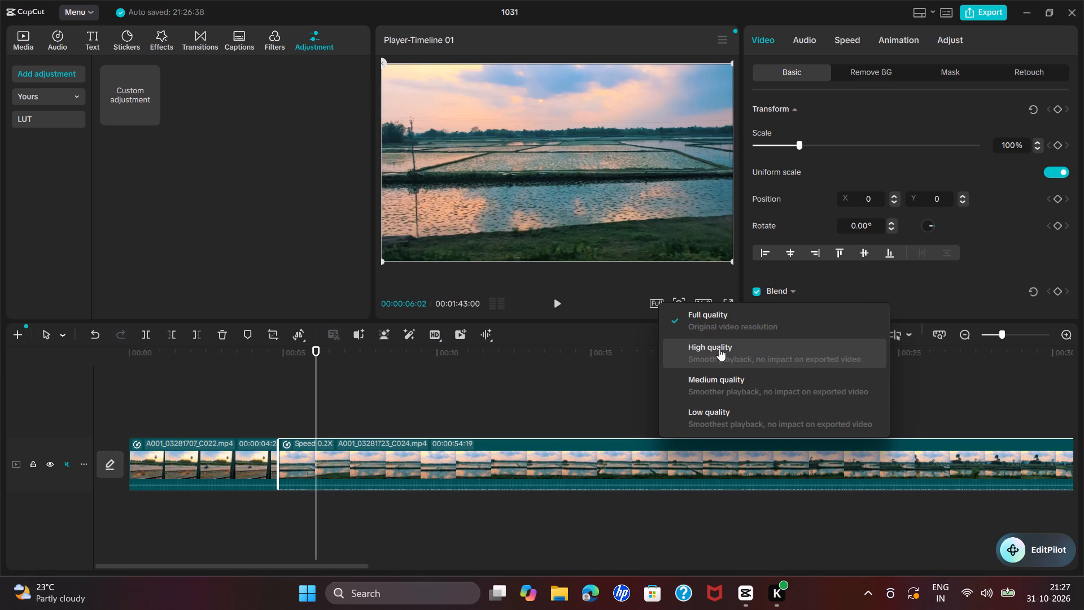
{"action": "left_click", "coordinate": [719, 348]}
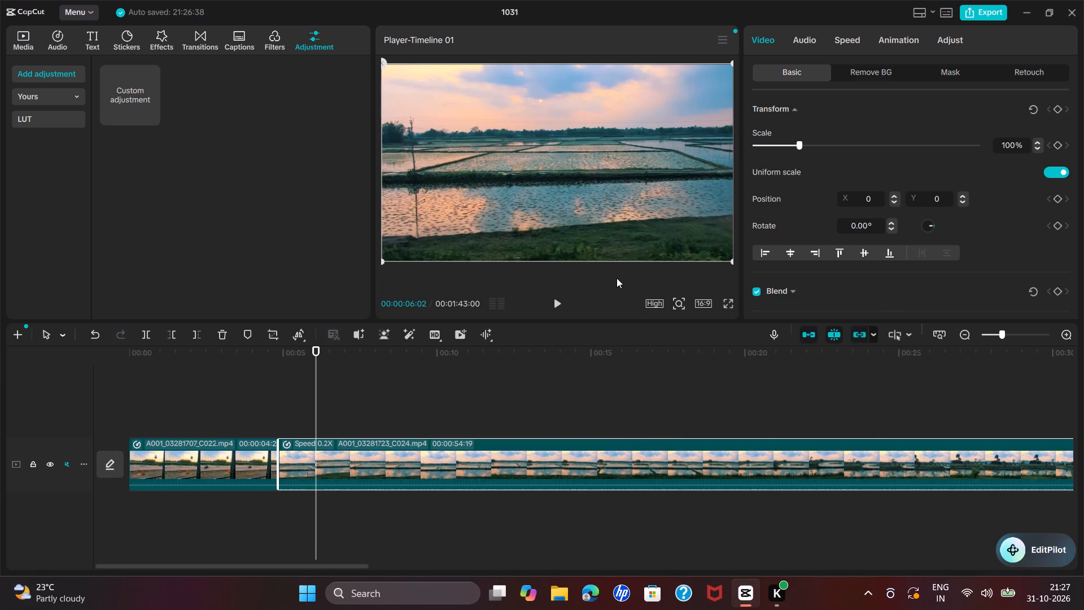
{"action": "left_click", "coordinate": [837, 39]}
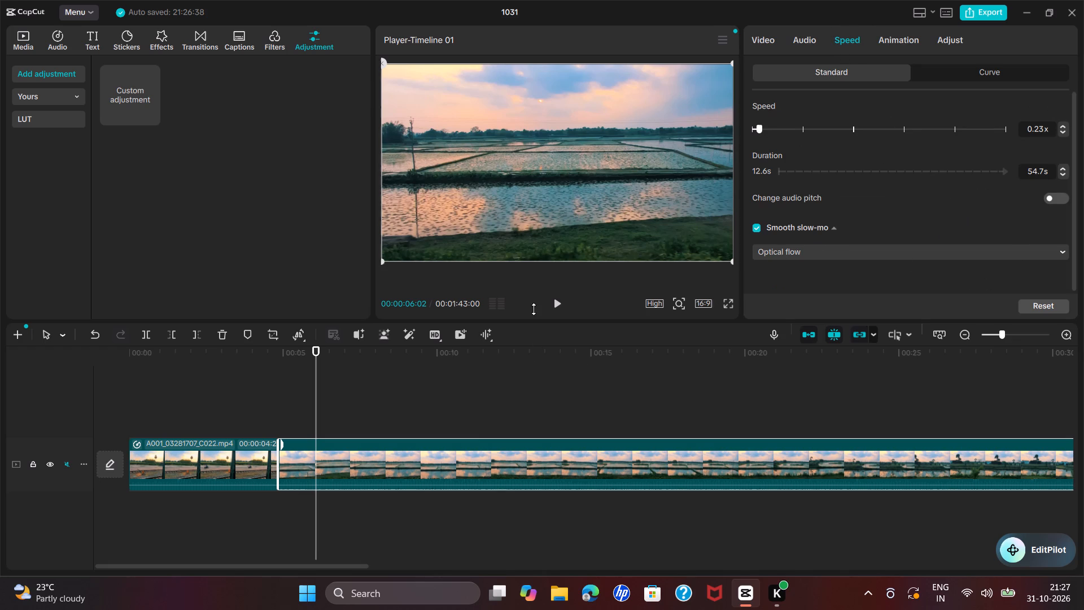
{"action": "left_click", "coordinate": [557, 302]}
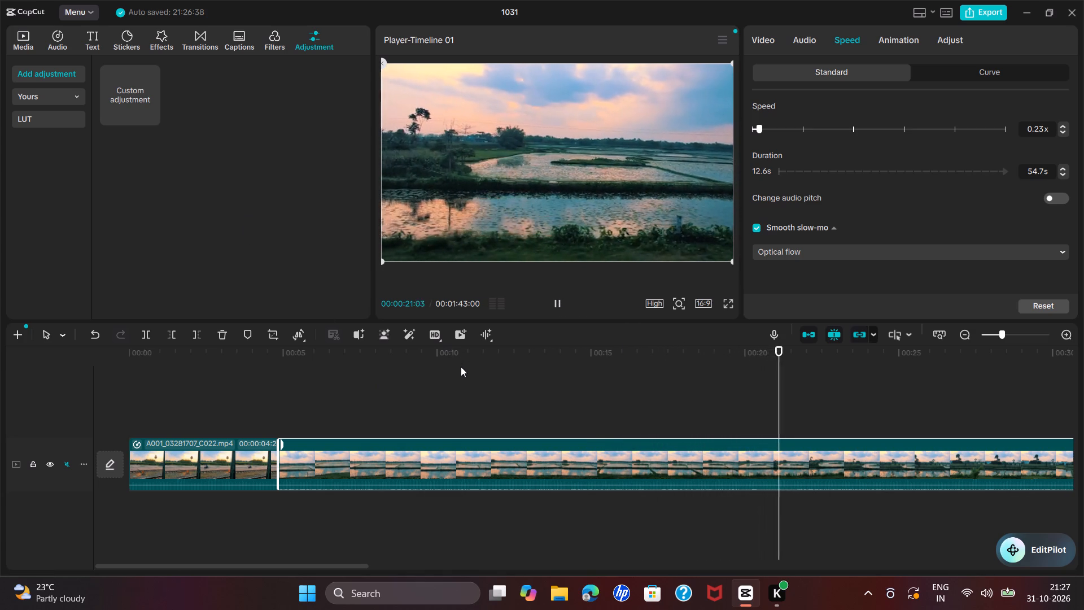
Turn on visual enhancement for the C024 clip with Recommended stabilization, and allow image uploads for quality enhancement.
{"action": "left_click", "coordinate": [436, 335]}
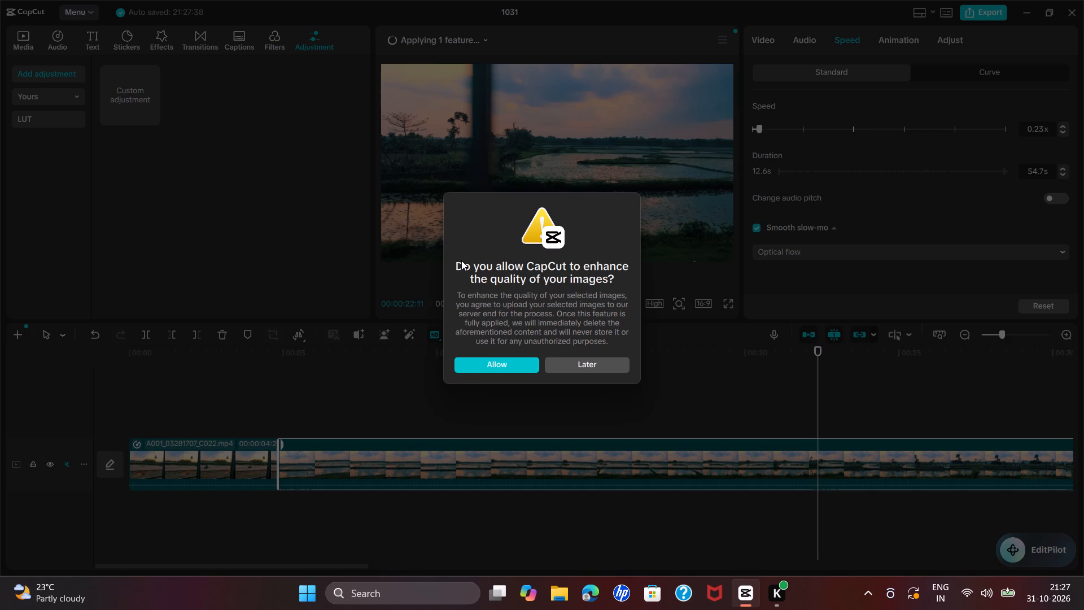
{"action": "left_click_drag", "start_coordinate": [461, 260], "coordinate": [489, 259]}
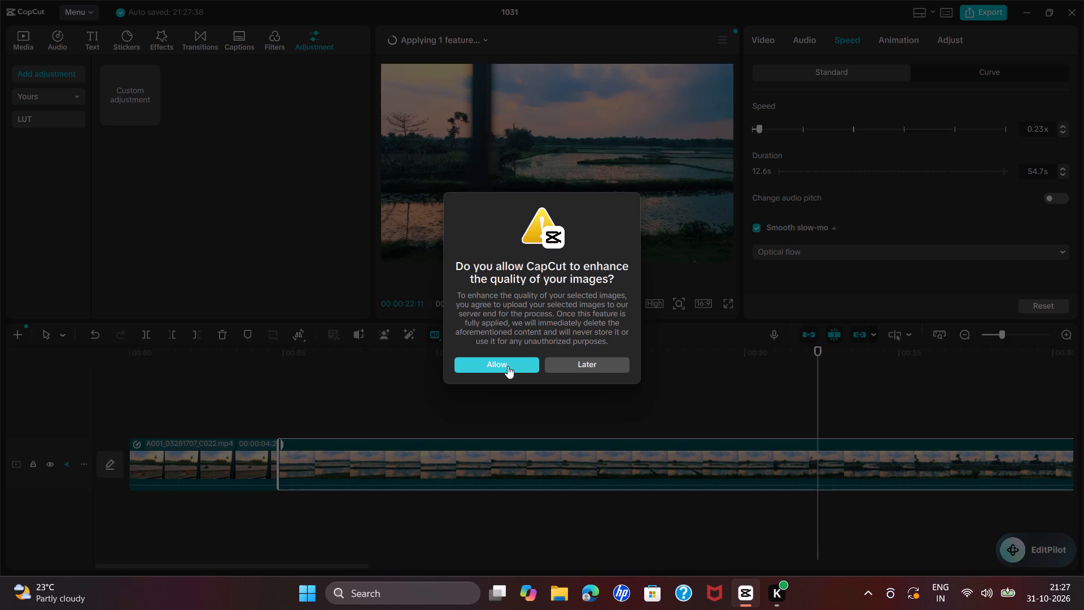
{"action": "left_click", "coordinate": [508, 366]}
Try again to enable Enhance quality on the C024 clip and open its enhancement level options.
{"action": "left_click", "coordinate": [438, 337]}
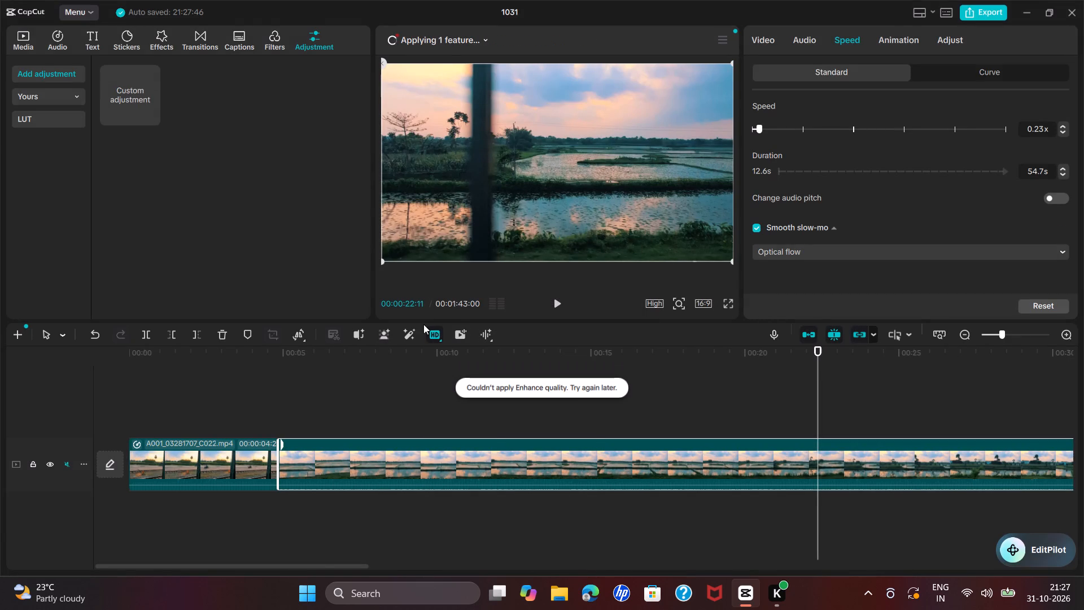
{"action": "left_click", "coordinate": [437, 342]}
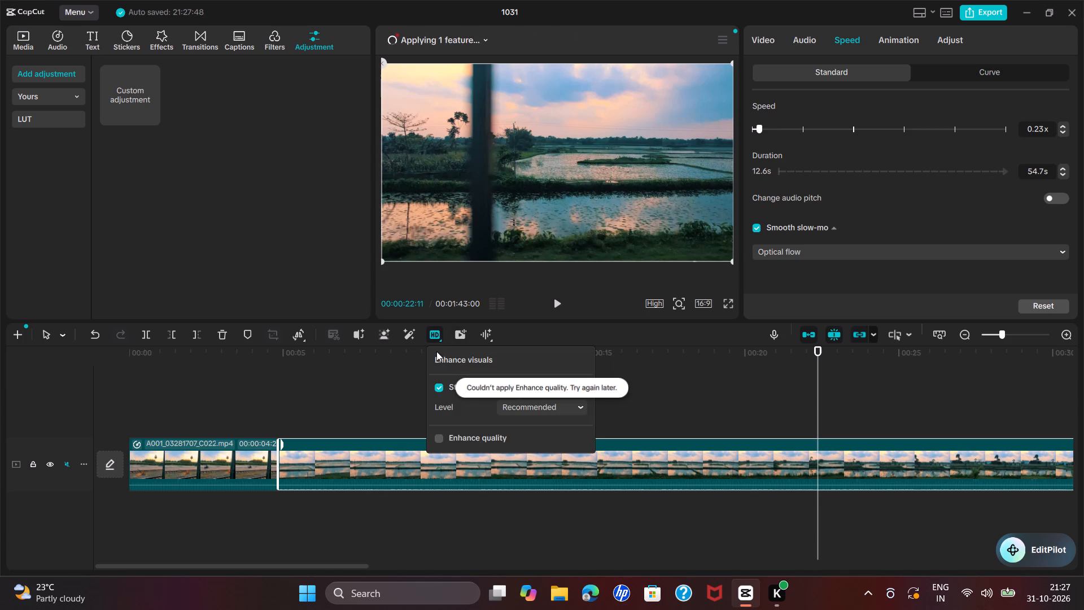
{"action": "left_click", "coordinate": [439, 440]}
{"action": "left_click", "coordinate": [522, 454]}
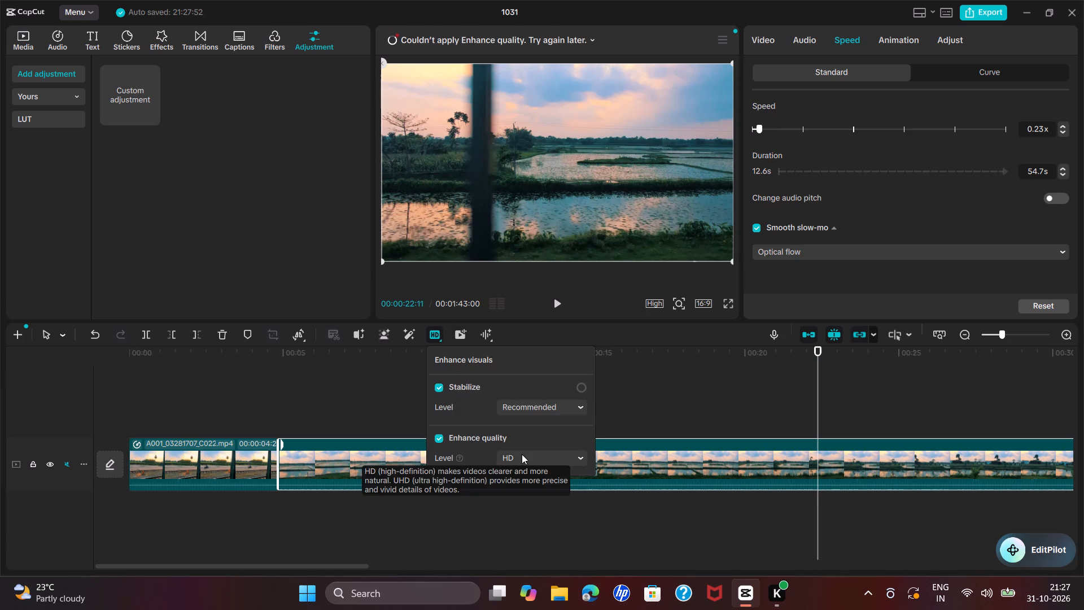